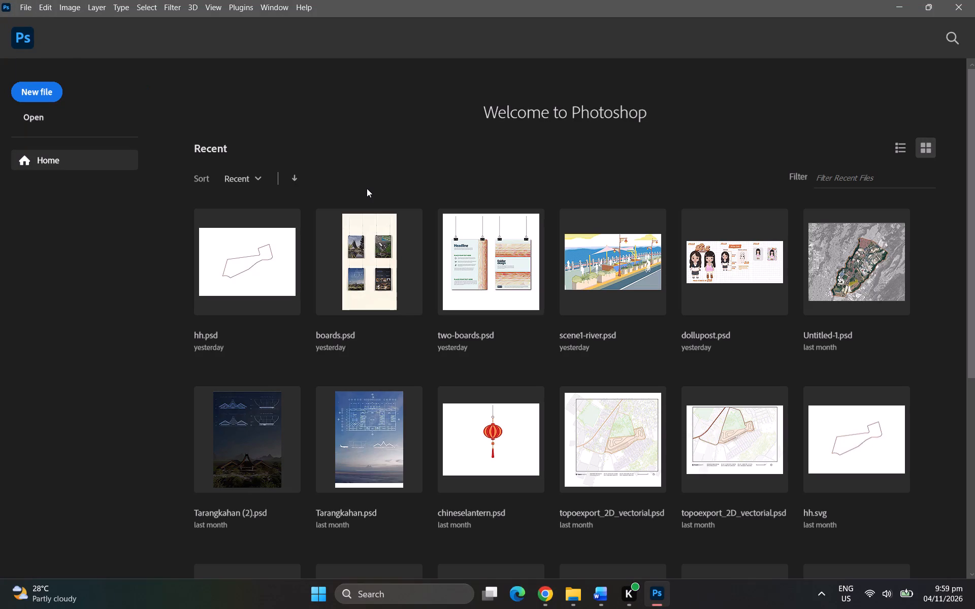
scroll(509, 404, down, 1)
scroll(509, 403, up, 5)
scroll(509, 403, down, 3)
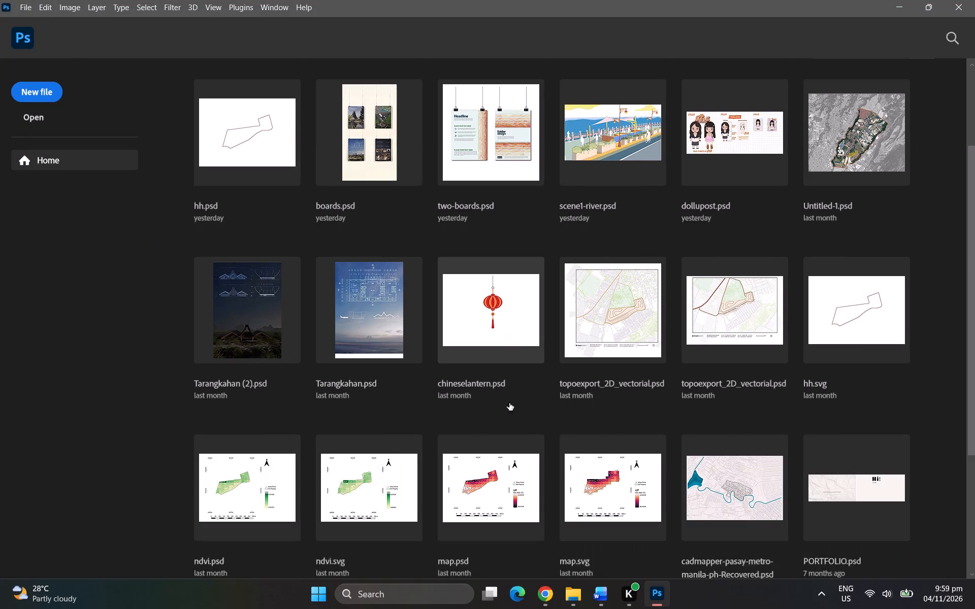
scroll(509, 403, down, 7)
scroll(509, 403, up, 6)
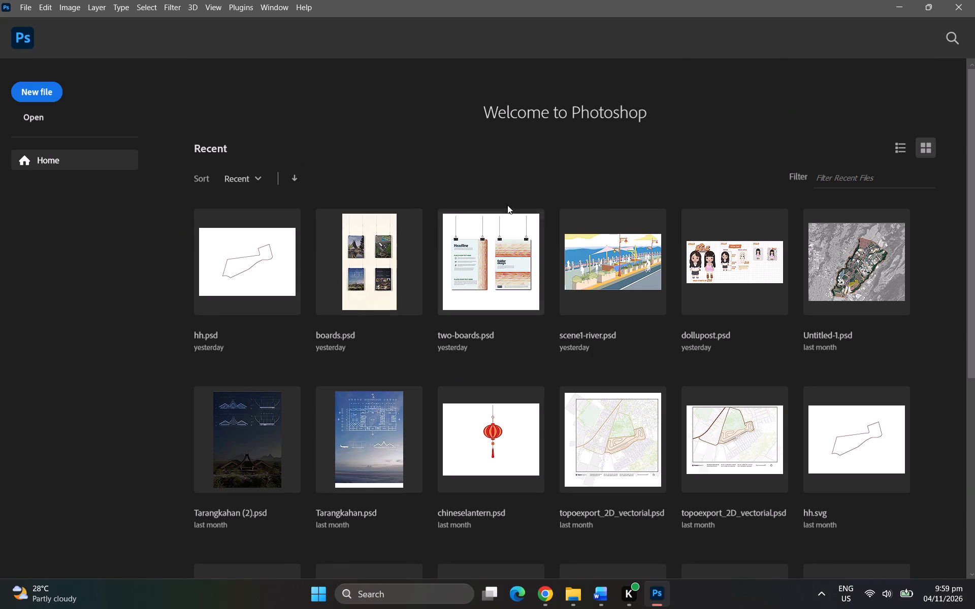
Create a new document from the Art & Illustration preset "1000 pixel grid", 1000 x 1000 px at 300 ppi.
click(42, 93)
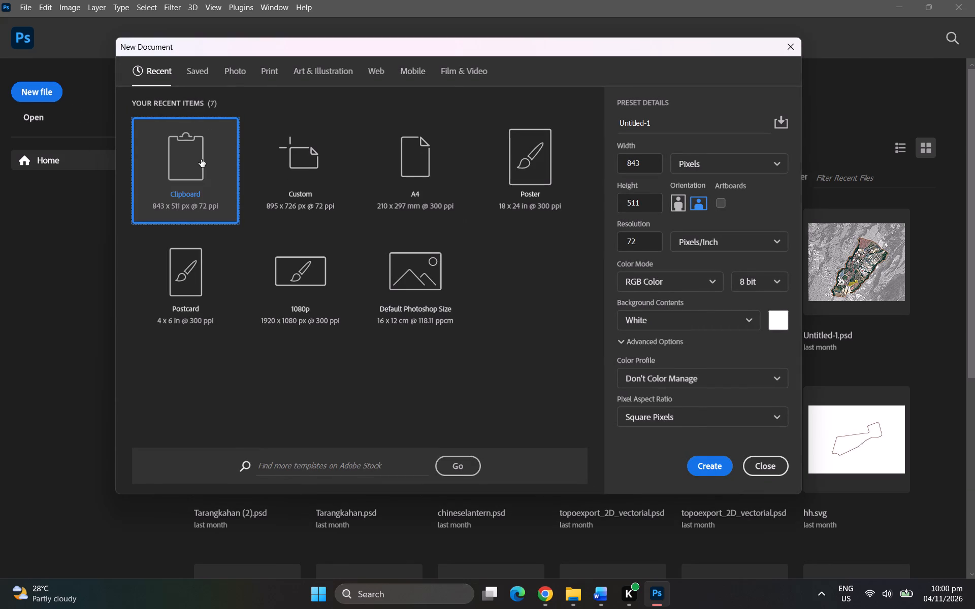
click(243, 67)
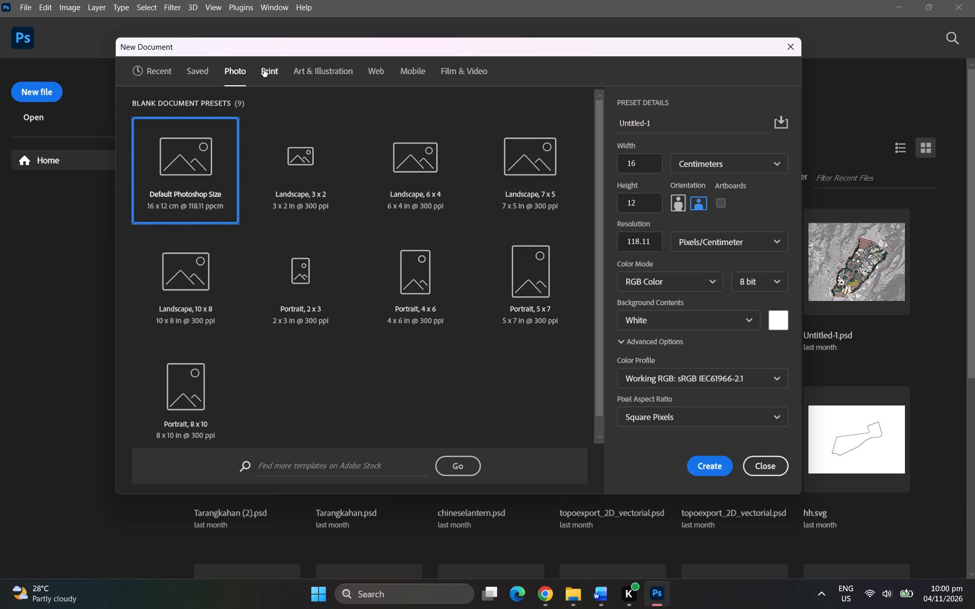
click(263, 70)
click(319, 70)
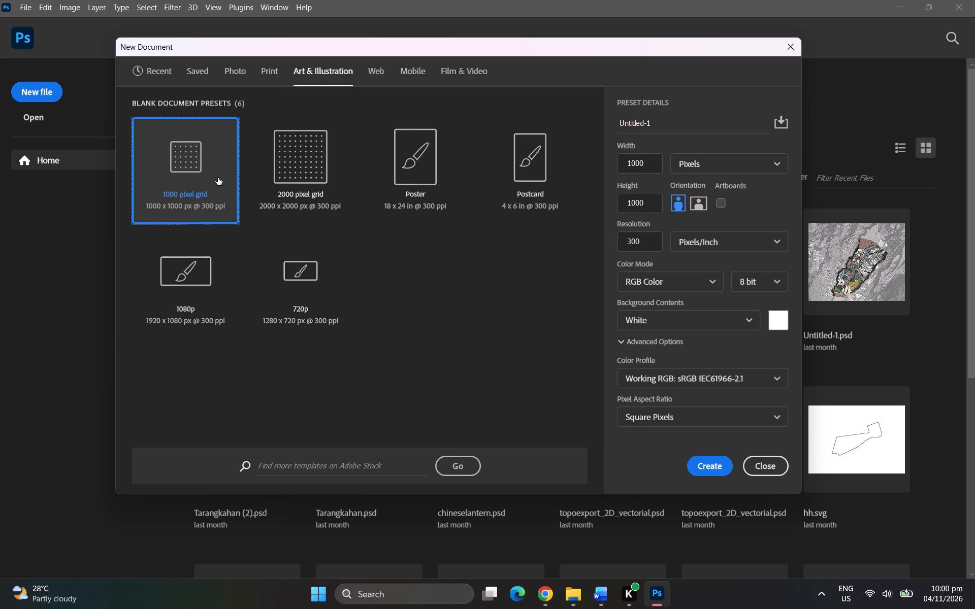
click(218, 177)
double_click(200, 170)
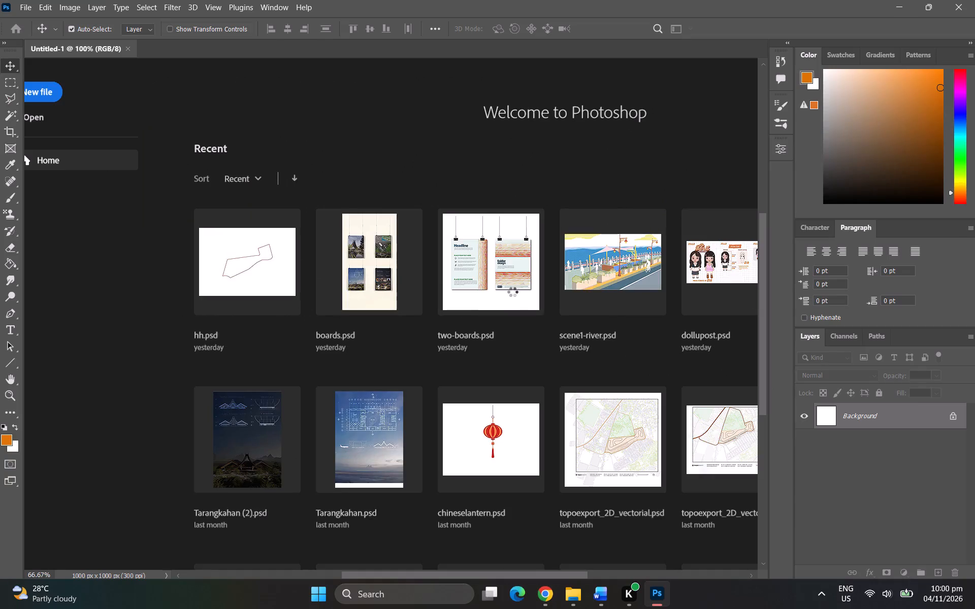
scroll(393, 295, down, 1)
scroll(386, 371, up, 1)
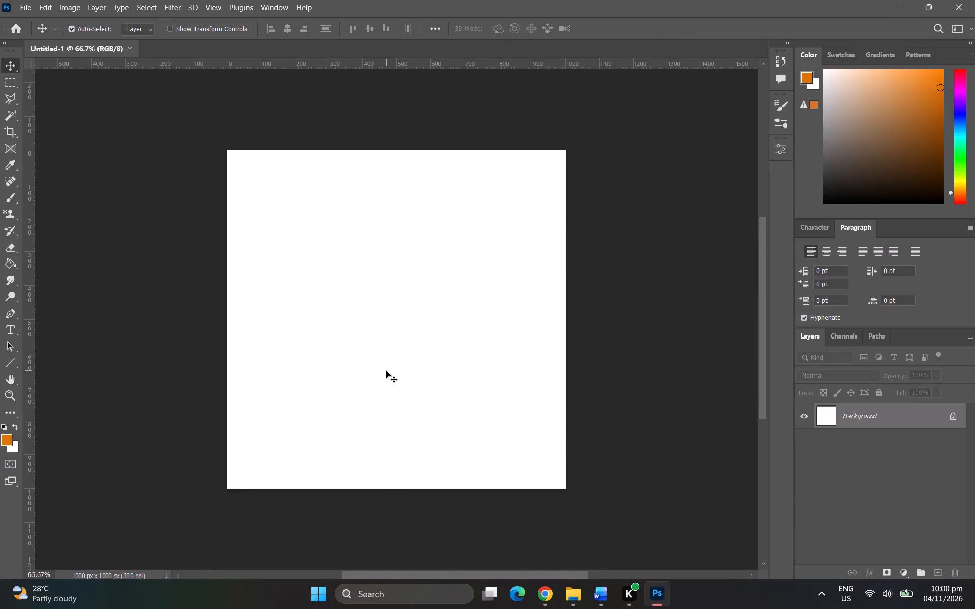
Switch to Chrome and search Google Images for "chrome background" in a new tab.
click(549, 590)
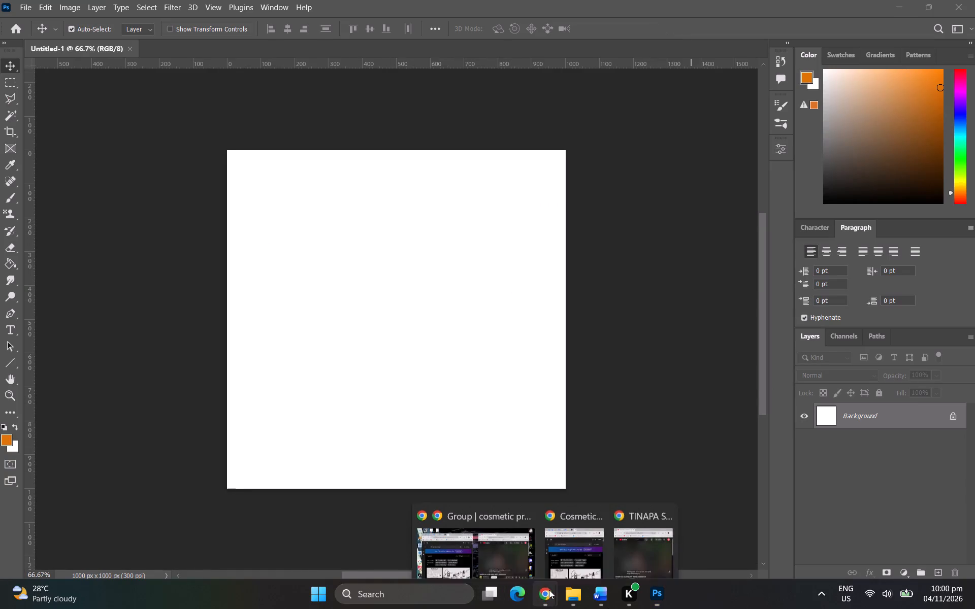
click(641, 552)
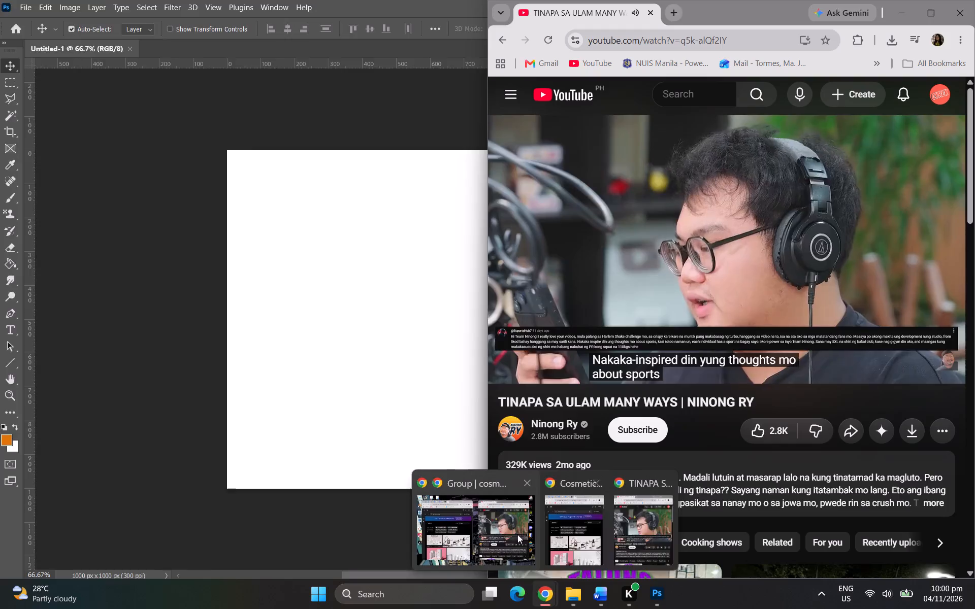
click(509, 532)
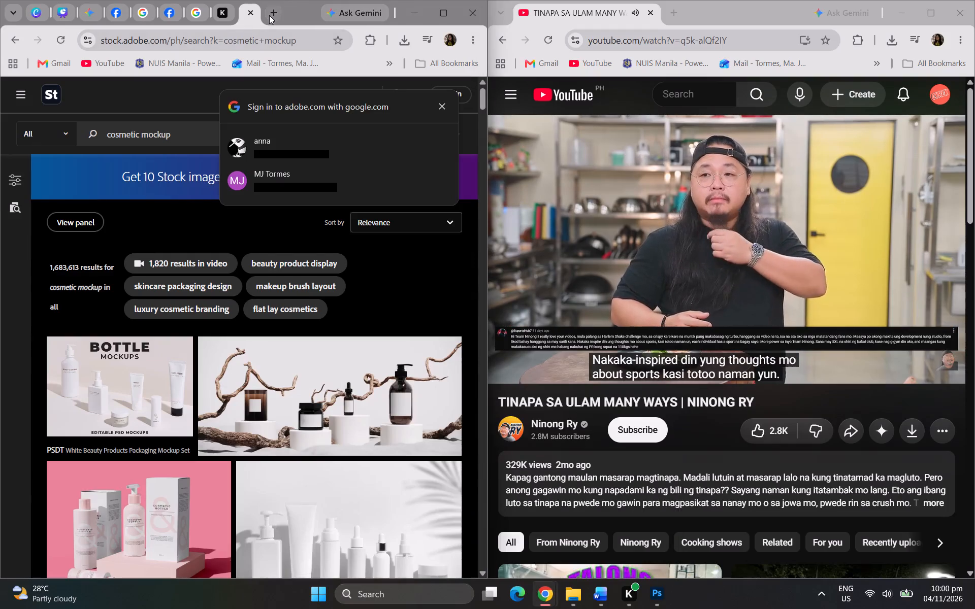
click(269, 15)
text(chrome backgorund)
key(Return)
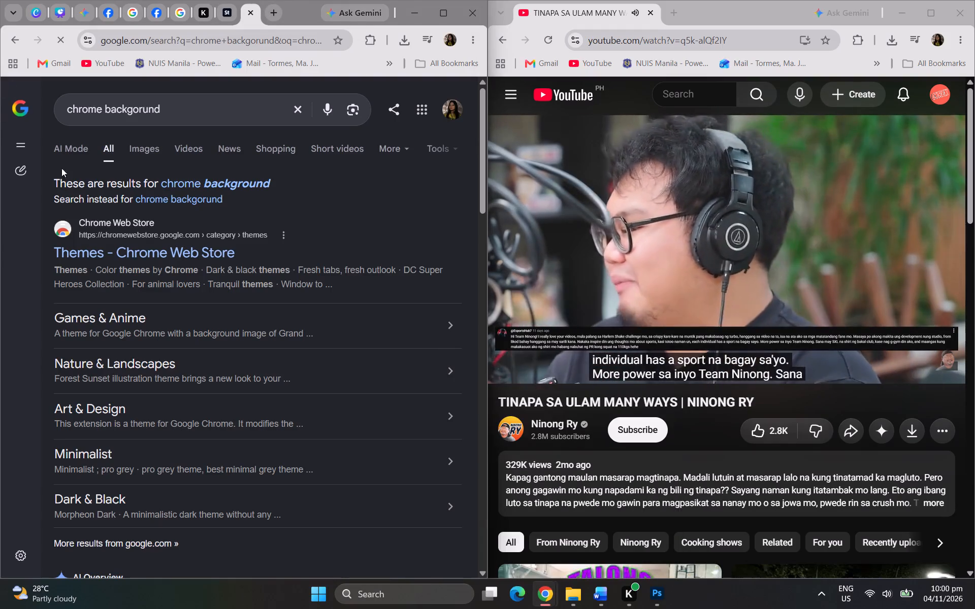
click(133, 147)
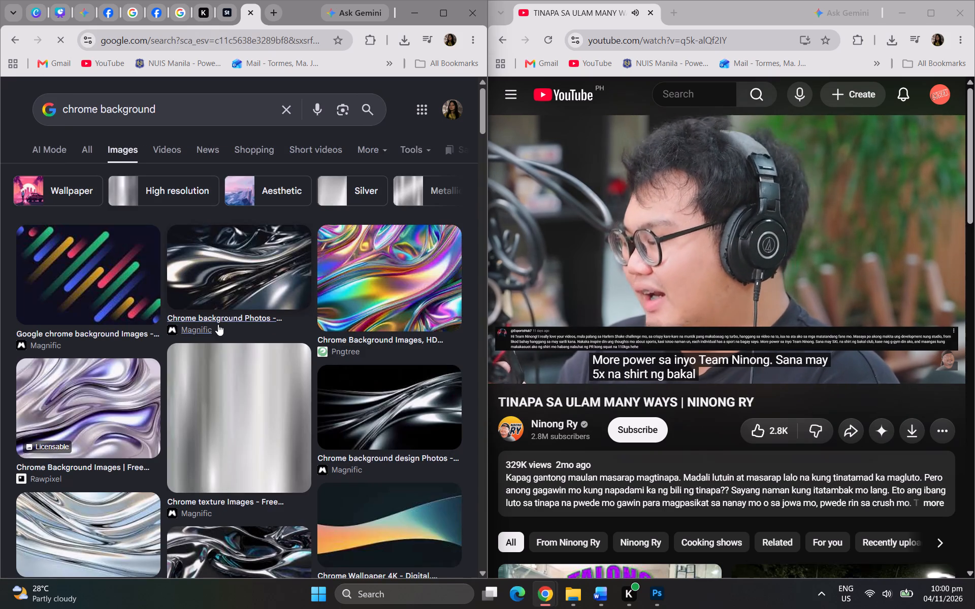
Browse the silver chrome textures and copy the Magnific "Chrome silver Images" foil picture.
scroll(254, 397, down, 3)
click(260, 255)
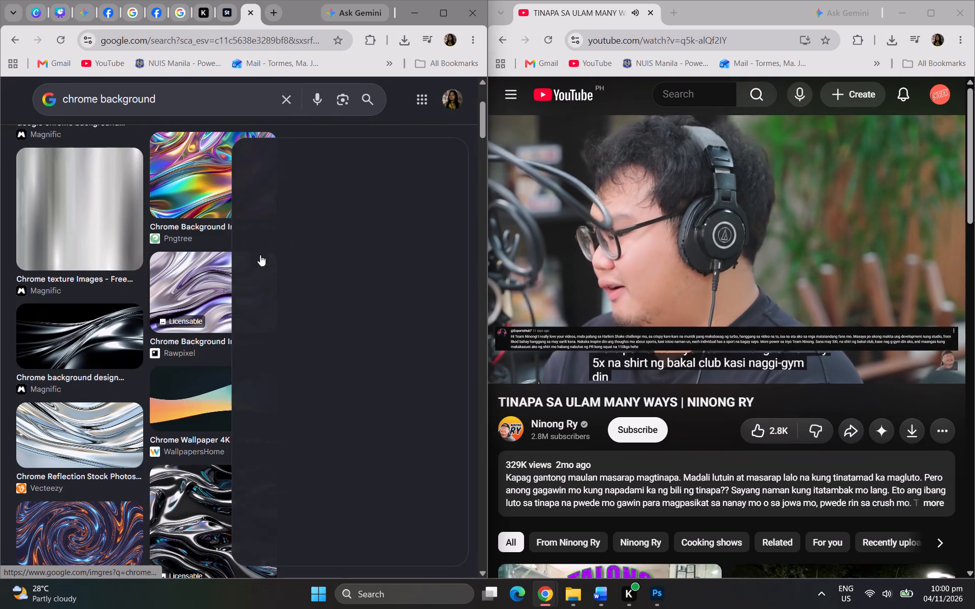
scroll(346, 387, down, 5)
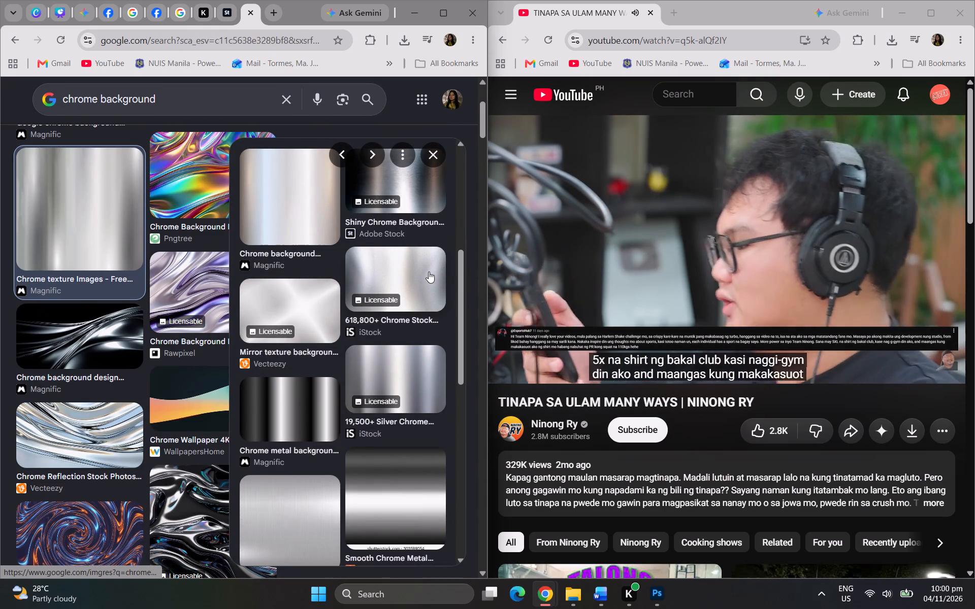
click(429, 272)
scroll(276, 382, down, 3)
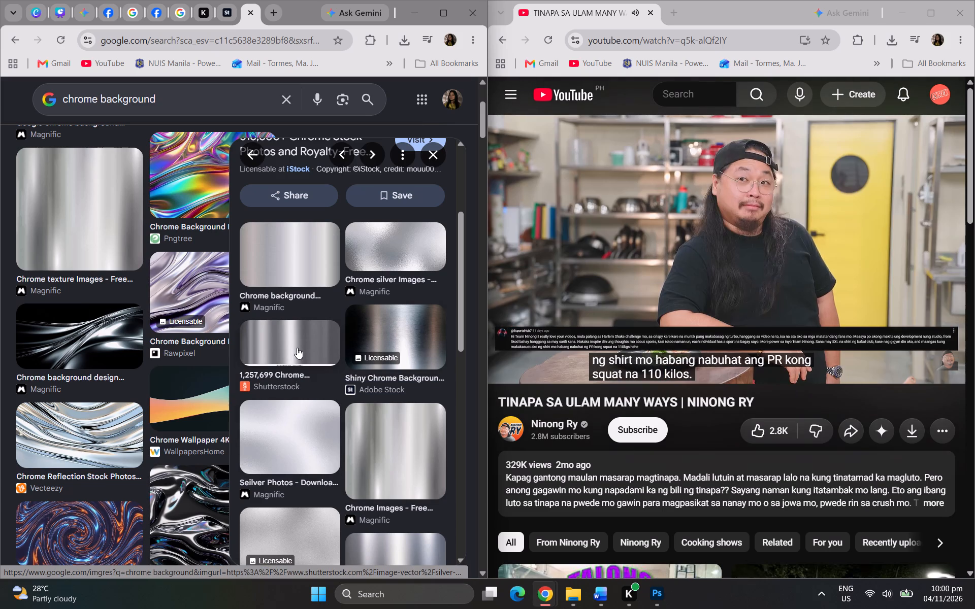
scroll(302, 461, down, 5)
scroll(302, 462, up, 4)
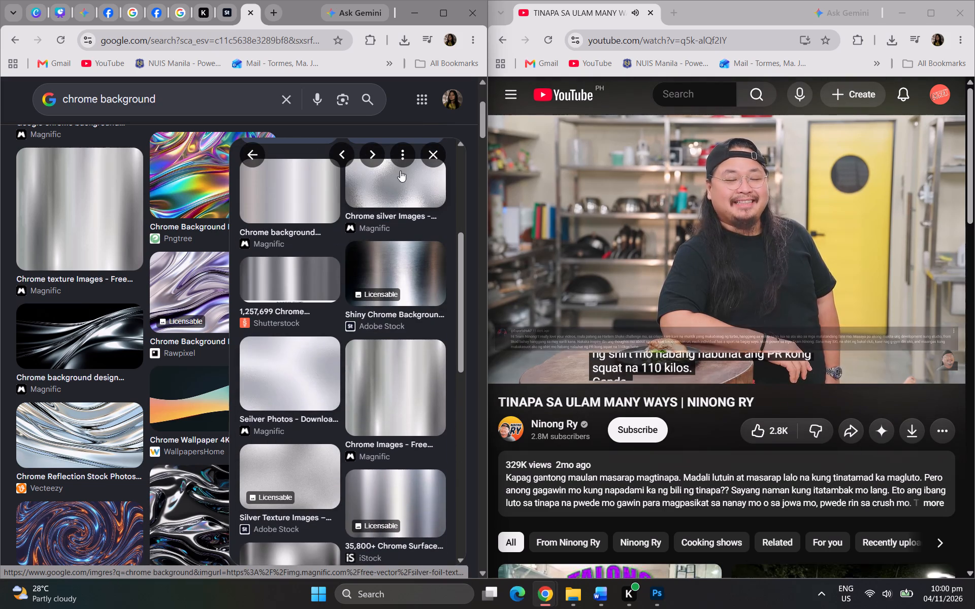
click(398, 183)
scroll(346, 344, down, 1)
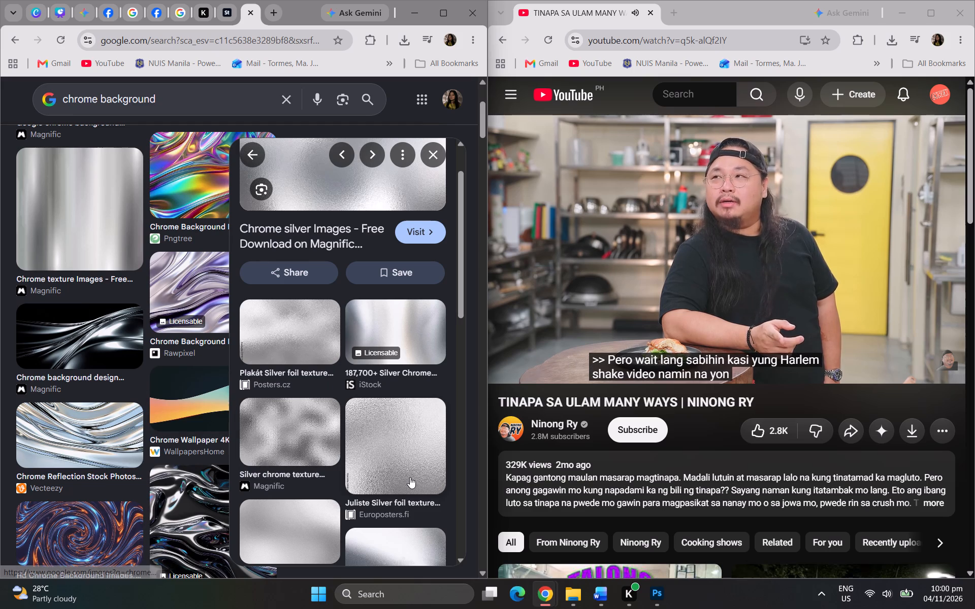
scroll(409, 476, up, 3)
right_click(368, 237)
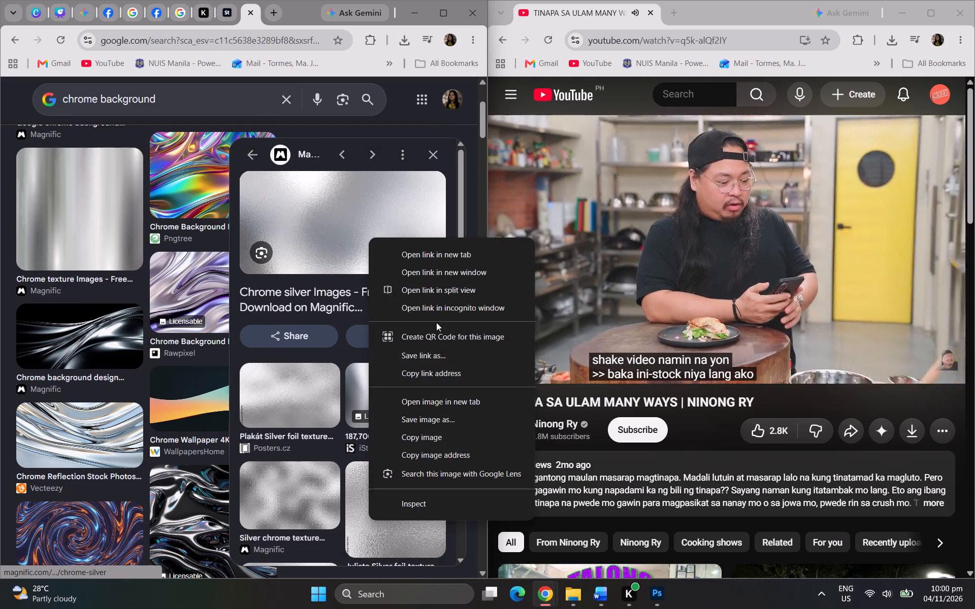
click(439, 435)
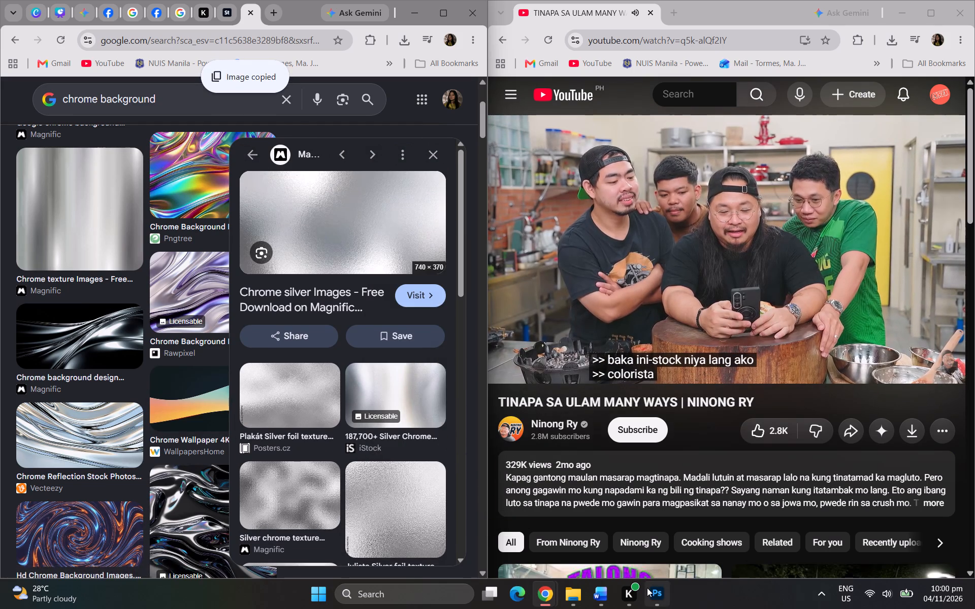
Switch to Photoshop and paste the copied silver texture into the blank document.
click(653, 590)
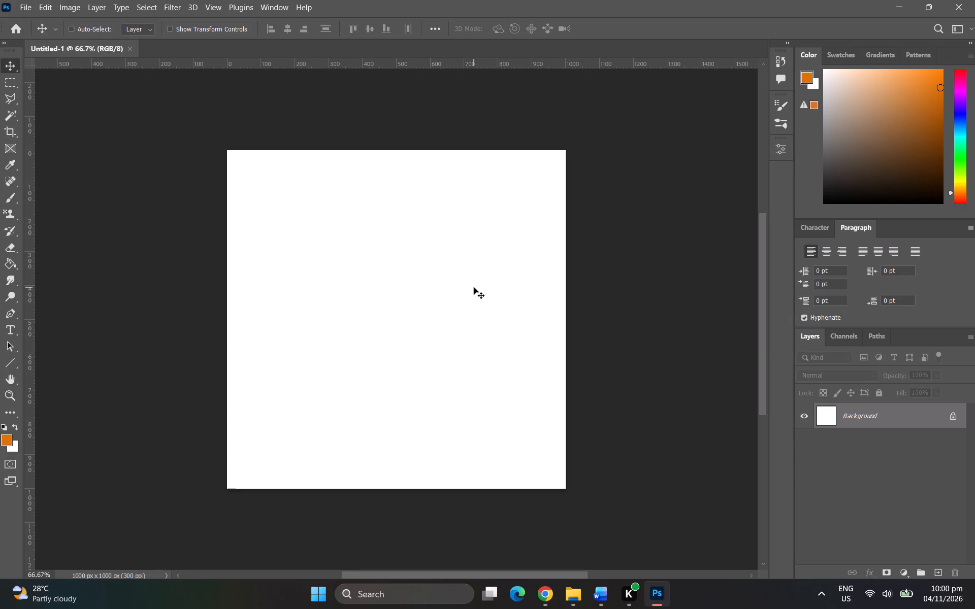
key(ctrl+v)
Scale the pasted texture proportionally to about 270.5% and shift it horizontally so that it covers the whole canvas.
key(ctrl+t)
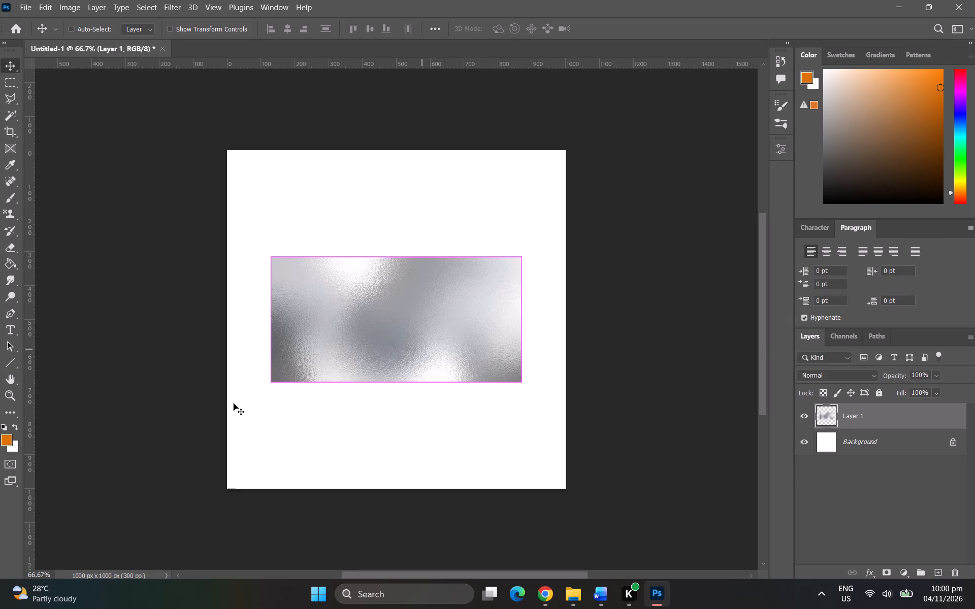
drag(270, 381, 210, 430)
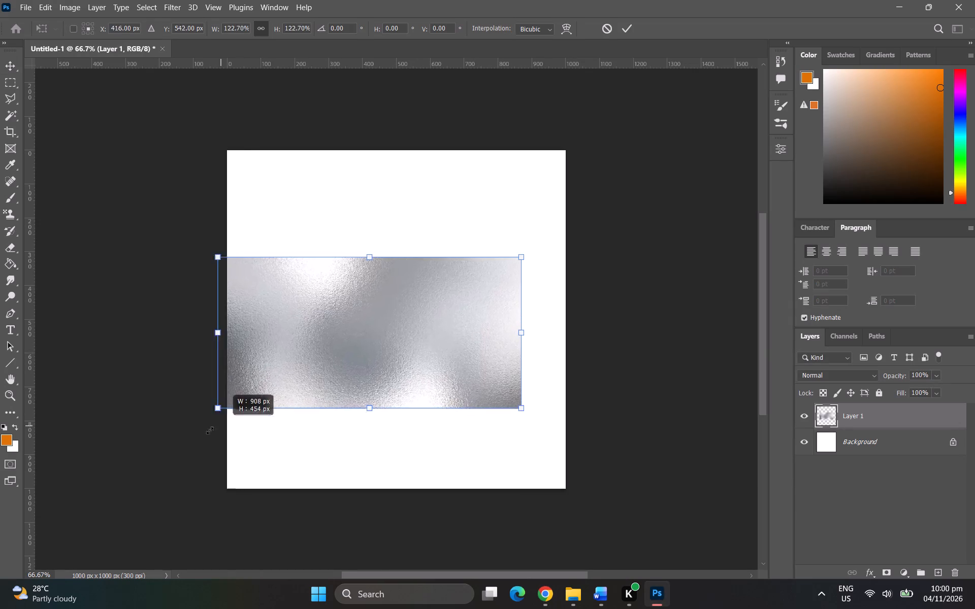
drag(210, 430, 135, 458)
drag(523, 261, 664, 121)
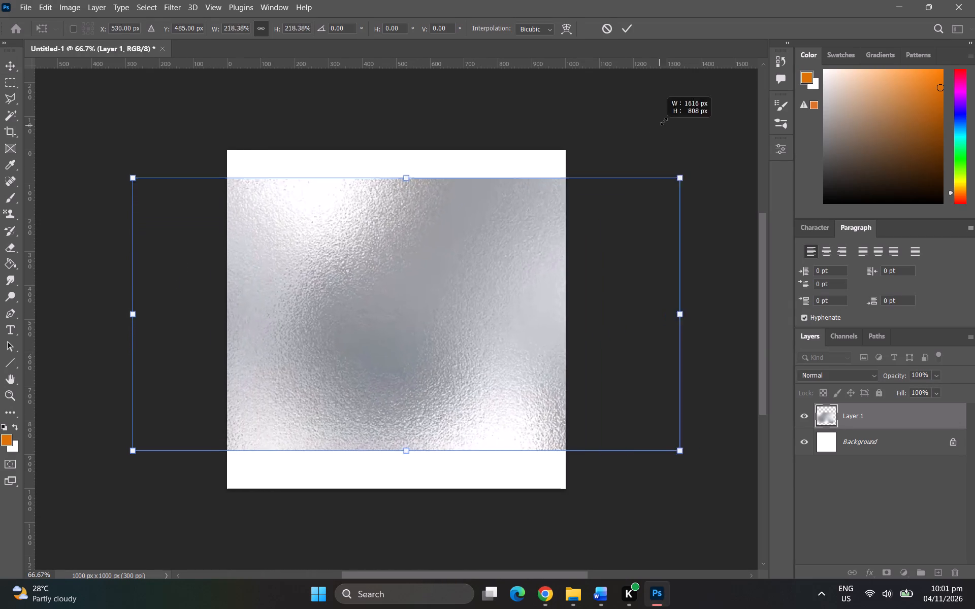
drag(664, 121, 710, 104)
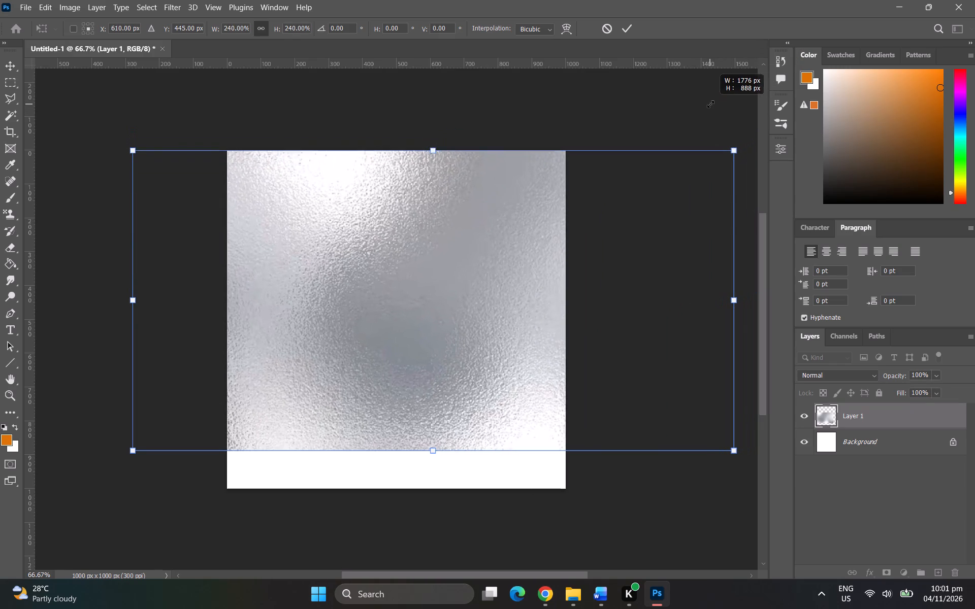
drag(710, 104, 712, 102)
drag(430, 393, 409, 393)
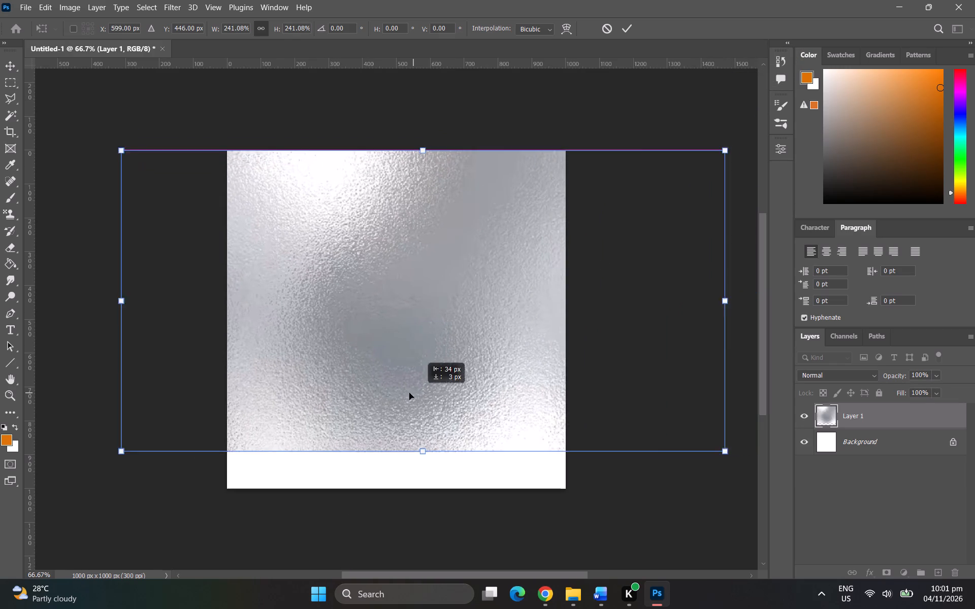
drag(409, 393, 341, 394)
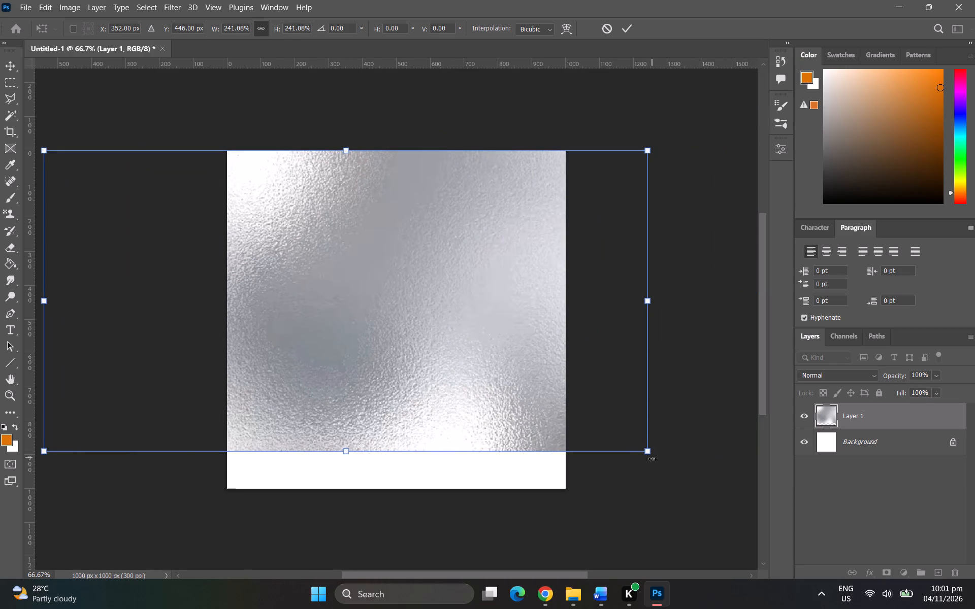
drag(652, 455, 721, 501)
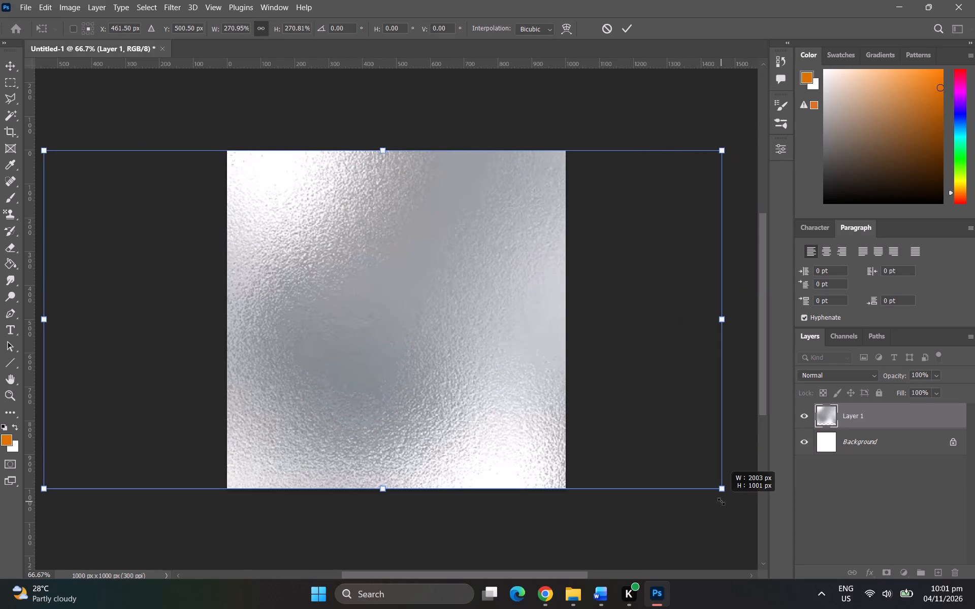
drag(721, 501, 721, 501)
drag(462, 429, 387, 429)
click(697, 366)
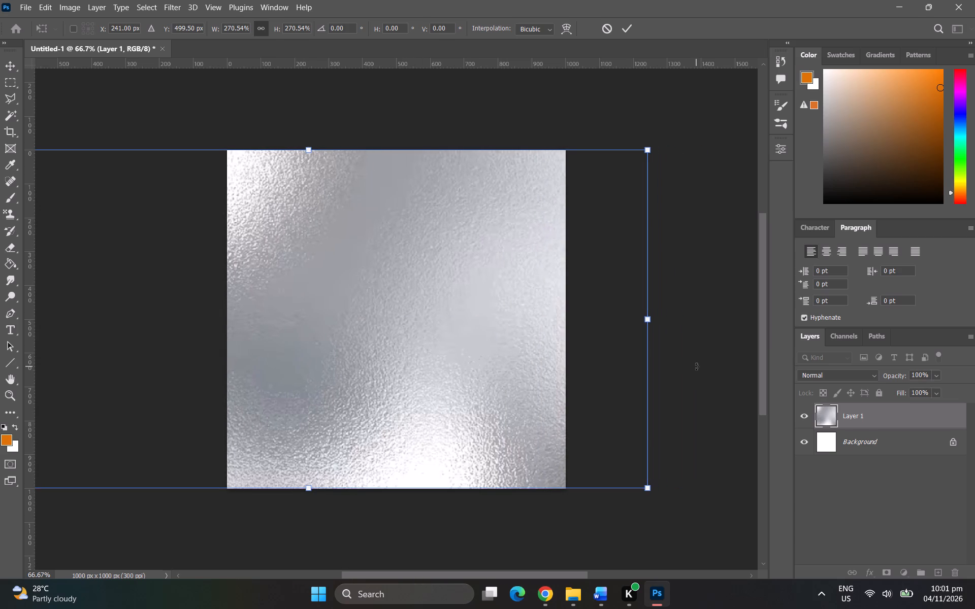
click(941, 382)
click(937, 391)
click(934, 374)
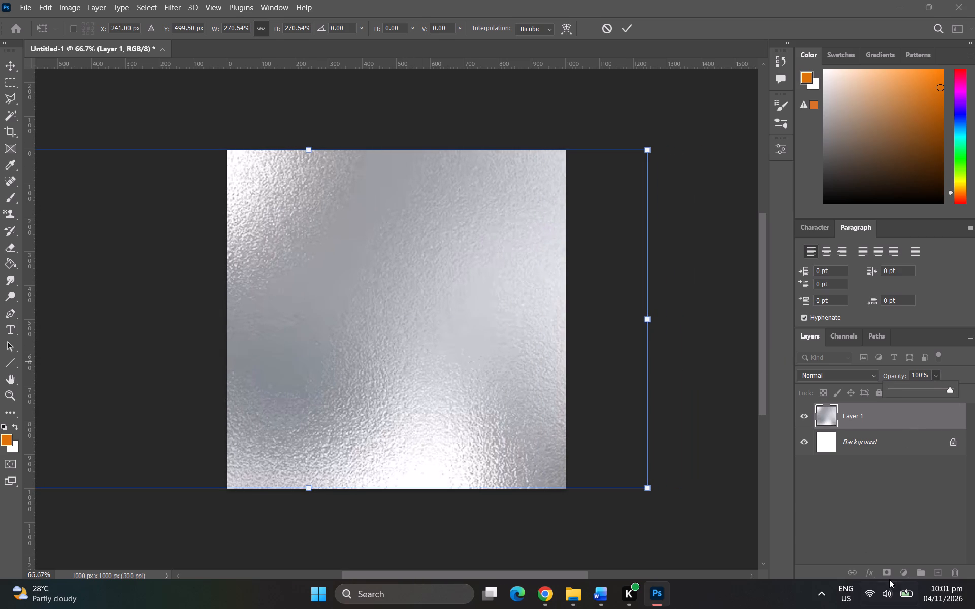
click(889, 573)
key(Return)
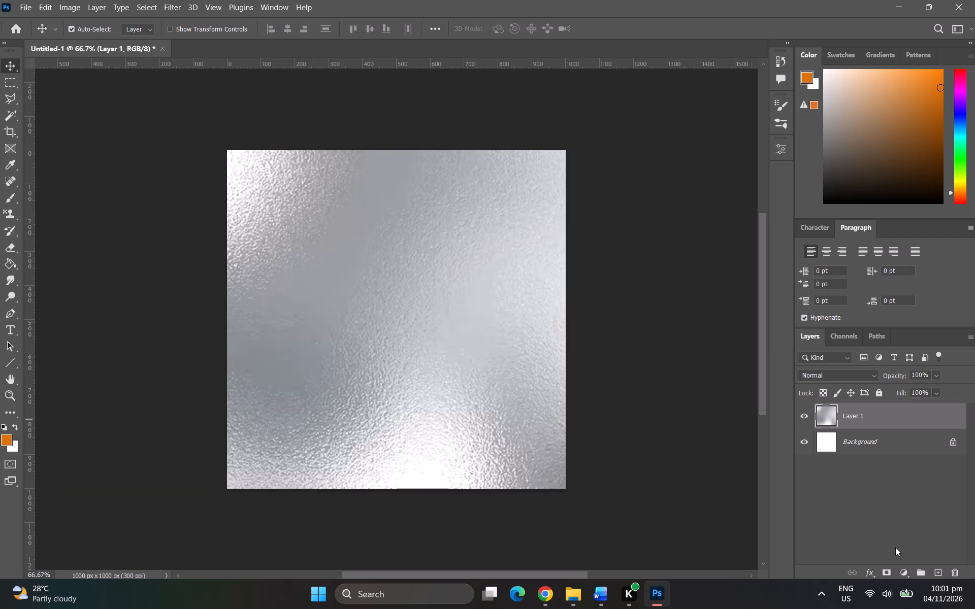
Add a layer mask to the silver texture layer, Layer 1.
click(890, 572)
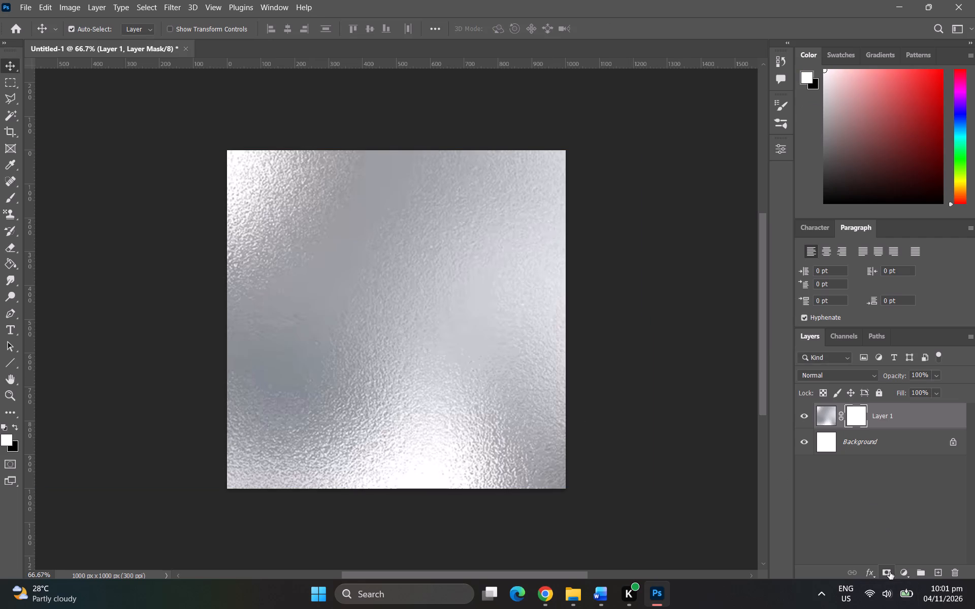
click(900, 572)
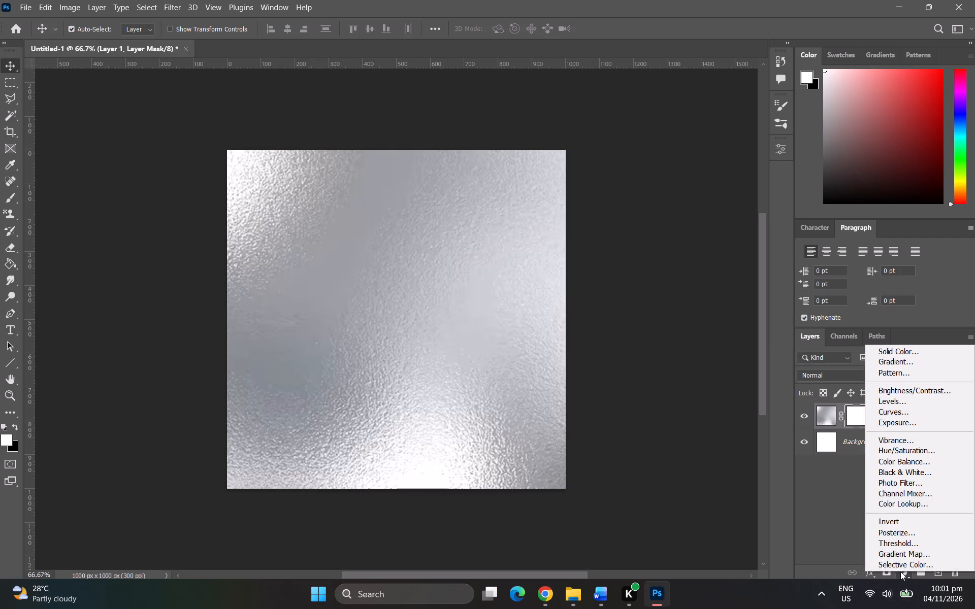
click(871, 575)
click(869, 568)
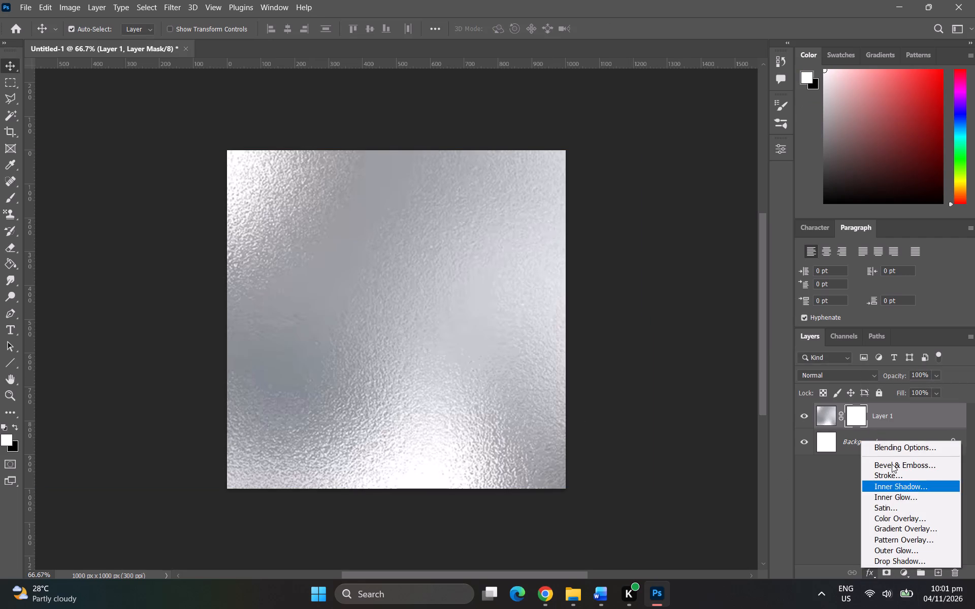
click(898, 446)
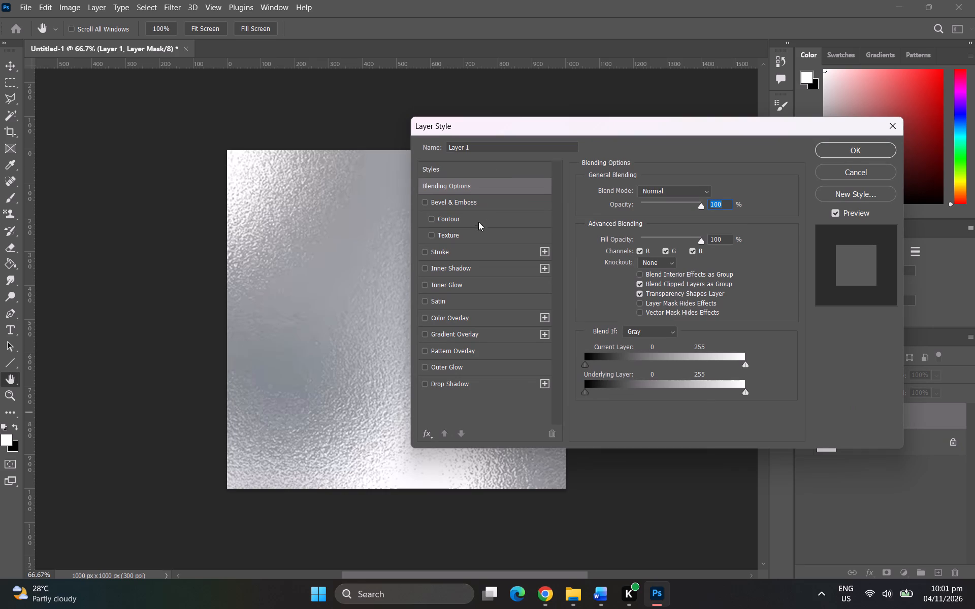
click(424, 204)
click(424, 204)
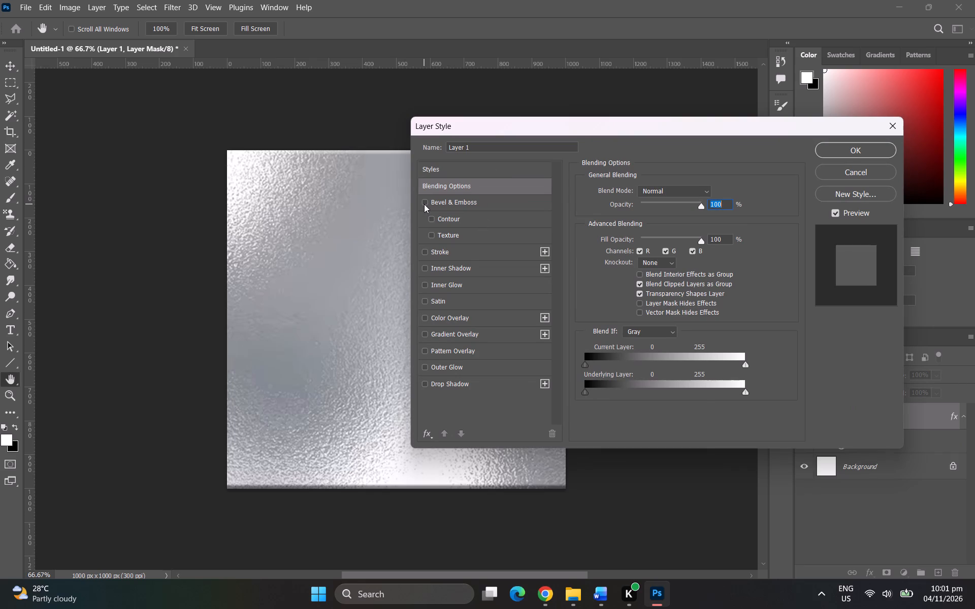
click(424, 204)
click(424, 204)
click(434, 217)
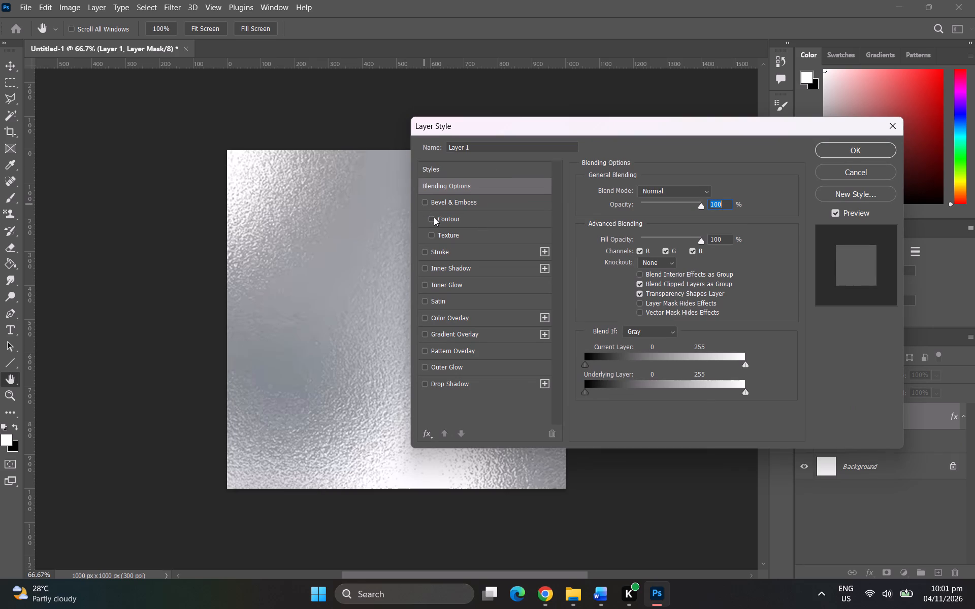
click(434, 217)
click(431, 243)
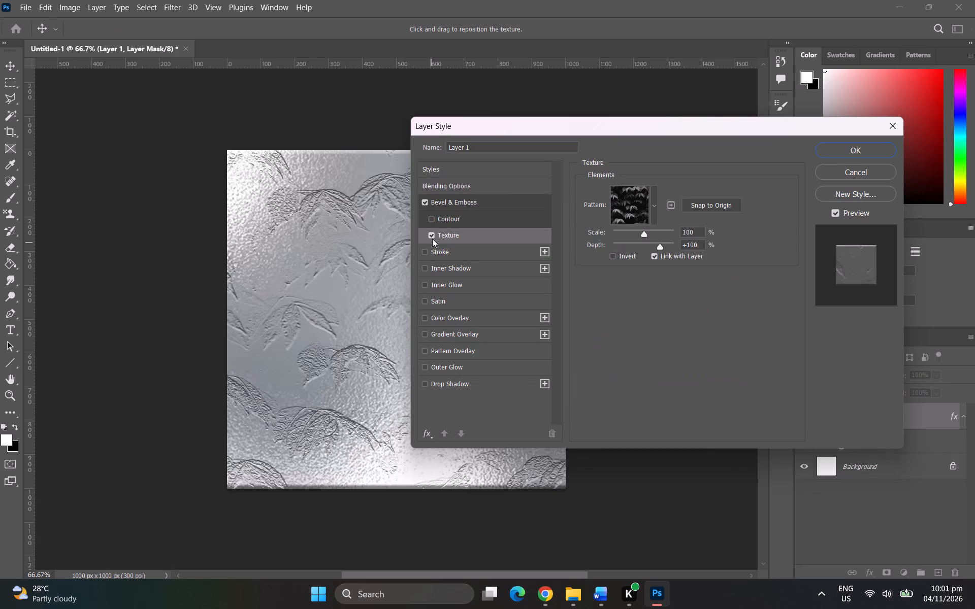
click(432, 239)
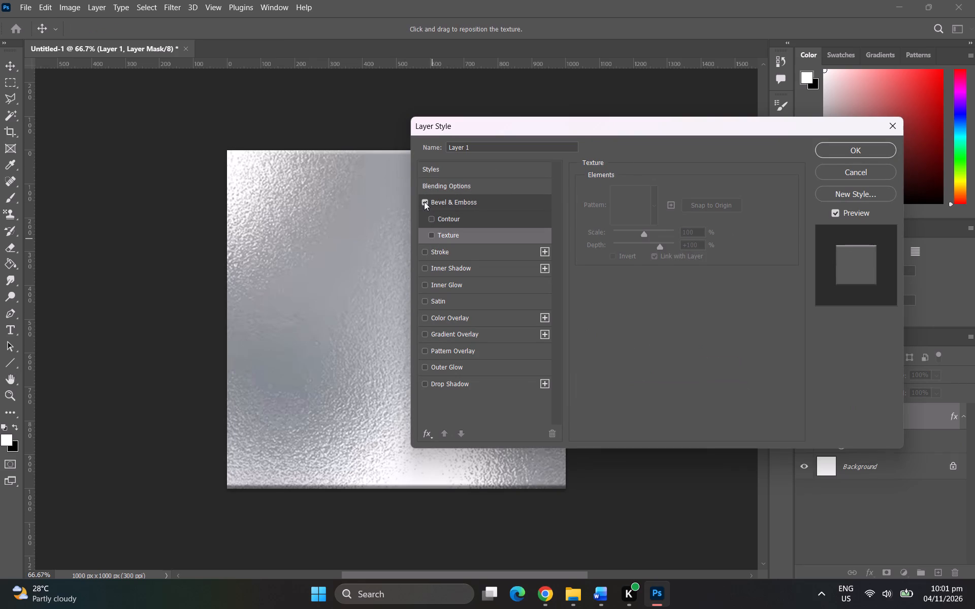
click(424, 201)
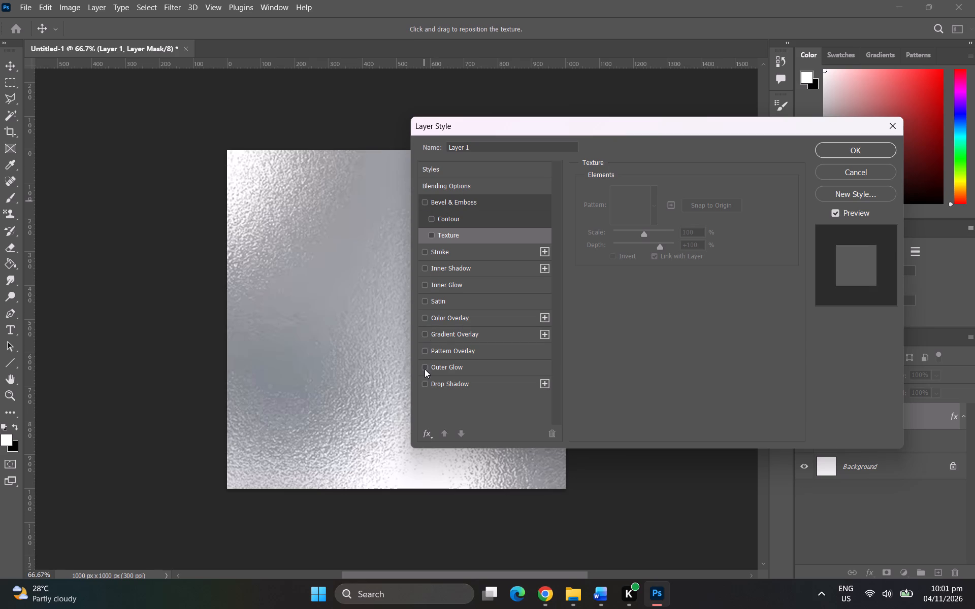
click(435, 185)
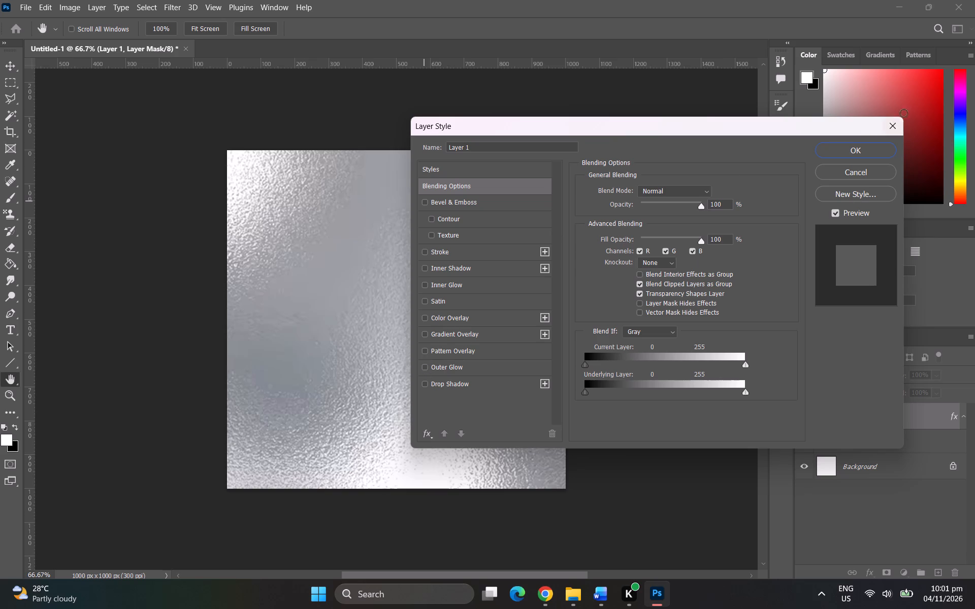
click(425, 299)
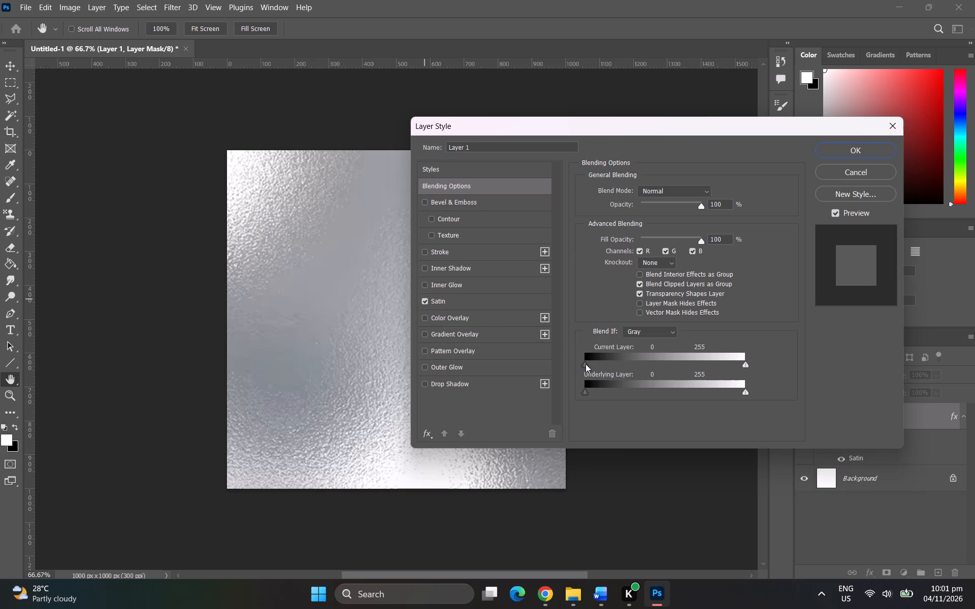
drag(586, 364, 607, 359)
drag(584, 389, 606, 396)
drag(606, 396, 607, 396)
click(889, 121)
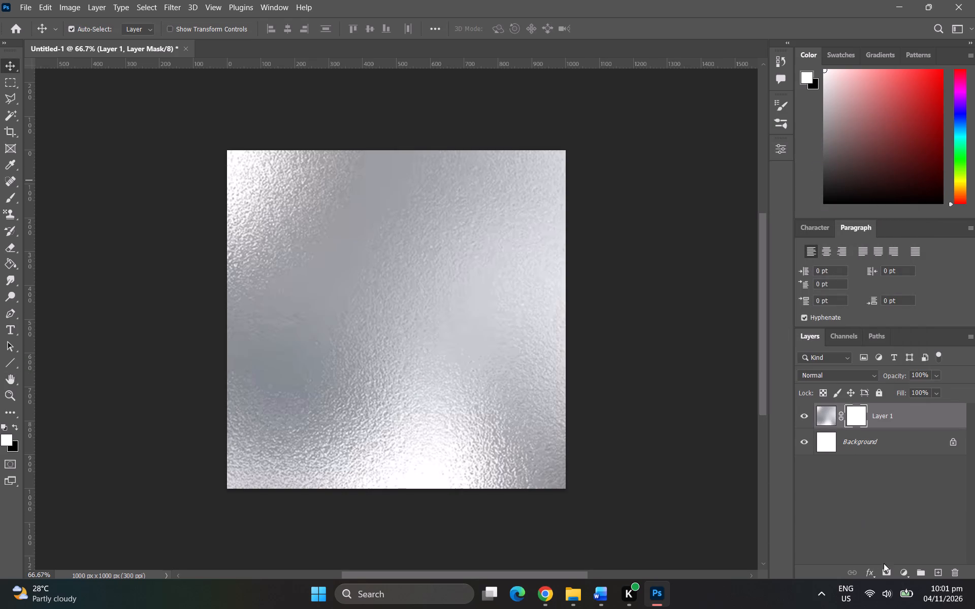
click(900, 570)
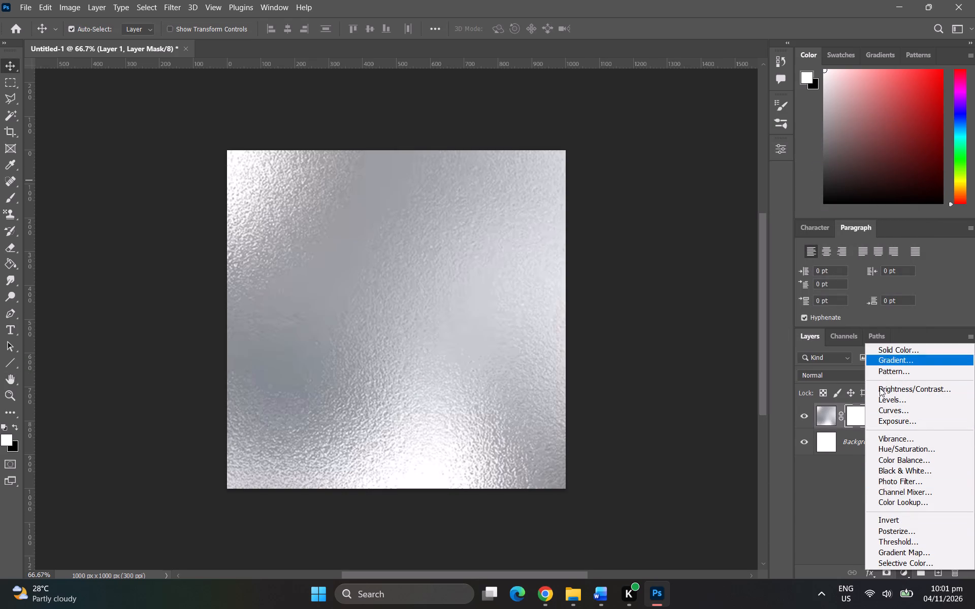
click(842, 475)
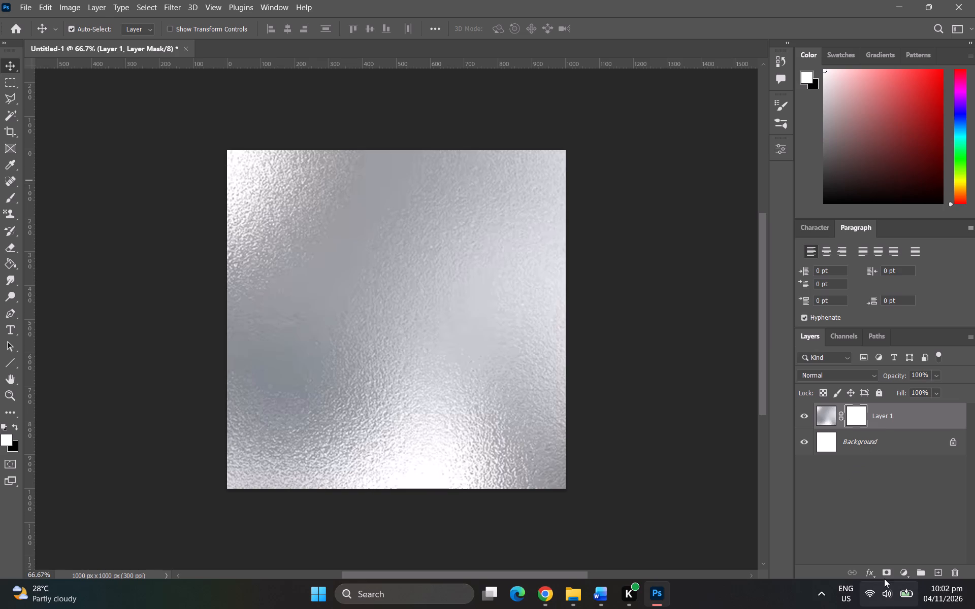
Try a vector mask on Layer 1, and undo both it and the layer mask.
click(886, 575)
right_click(888, 415)
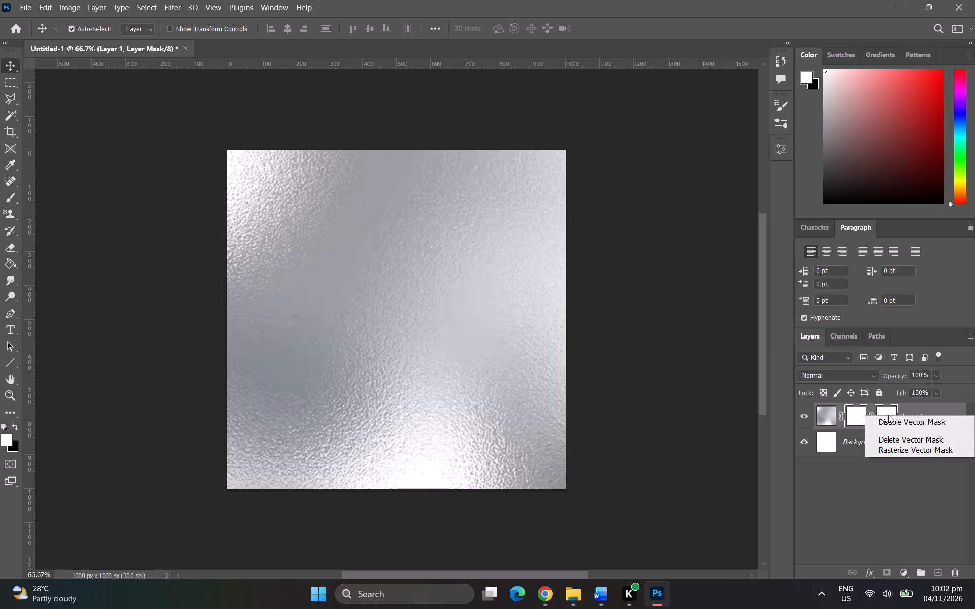
click(852, 498)
key(ctrl+z)
key(ctrl+z)
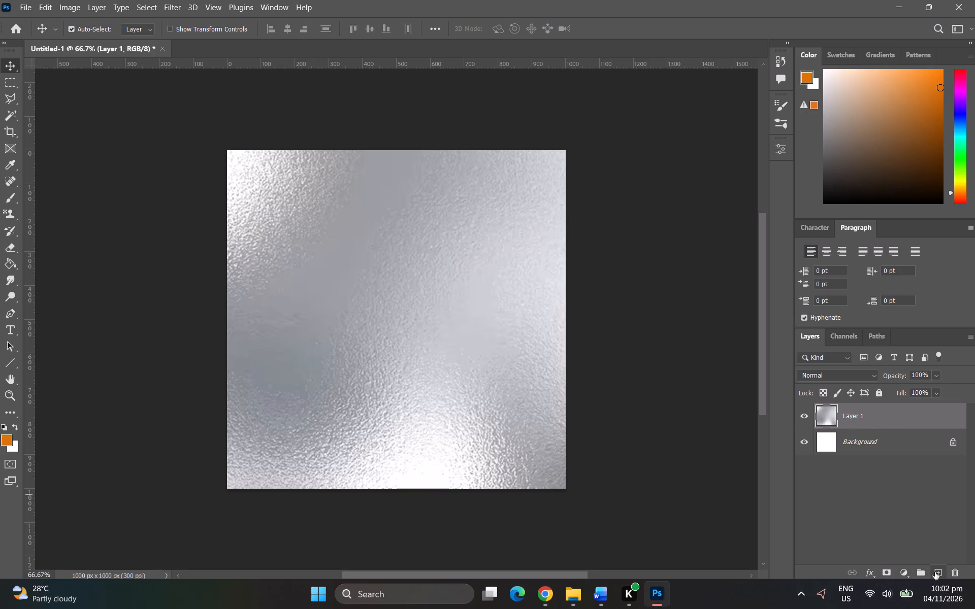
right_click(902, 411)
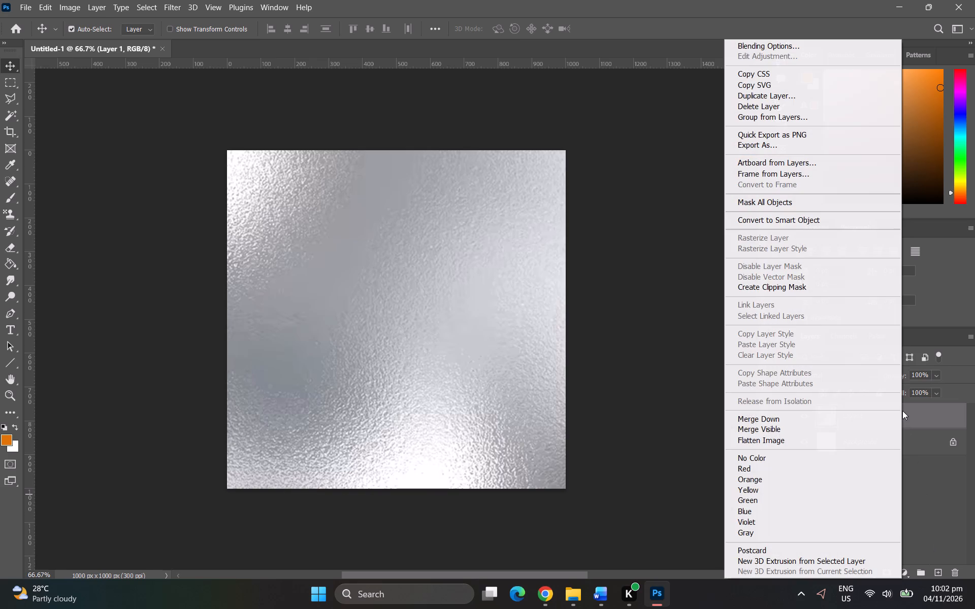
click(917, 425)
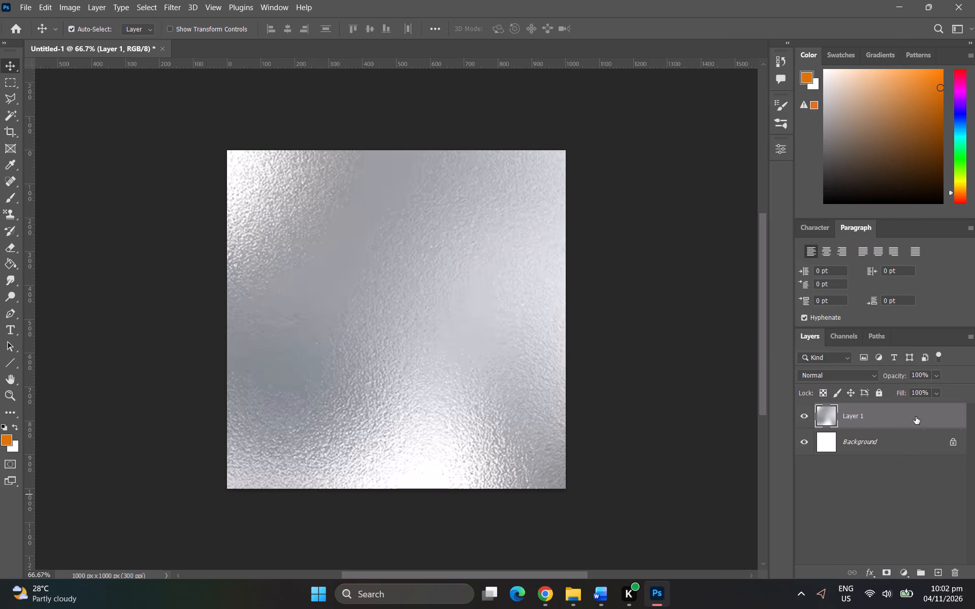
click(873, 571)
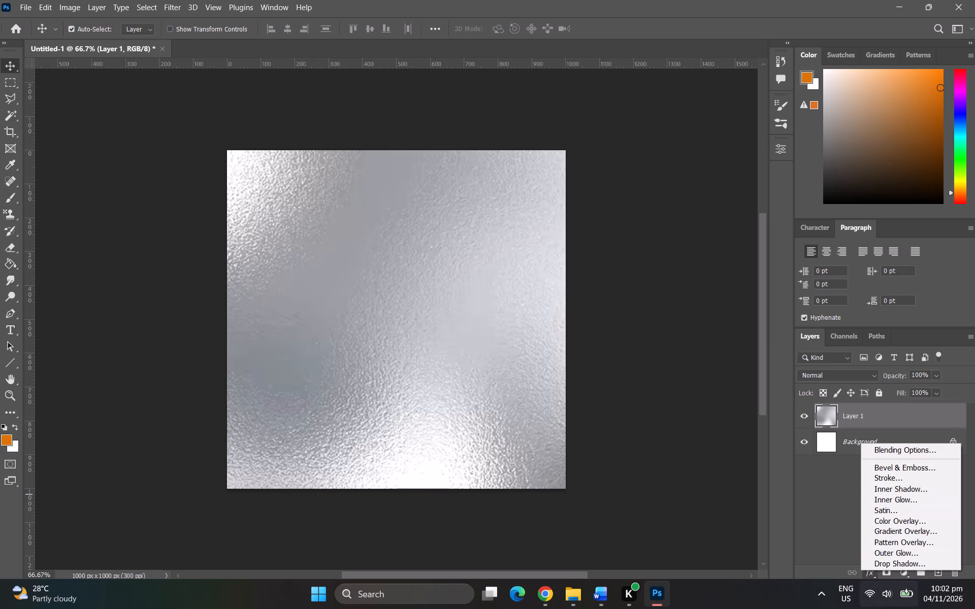
Add a Posterize adjustment layer above Layer 1, try low and high level settings, and settle on 103 levels.
click(900, 573)
click(901, 573)
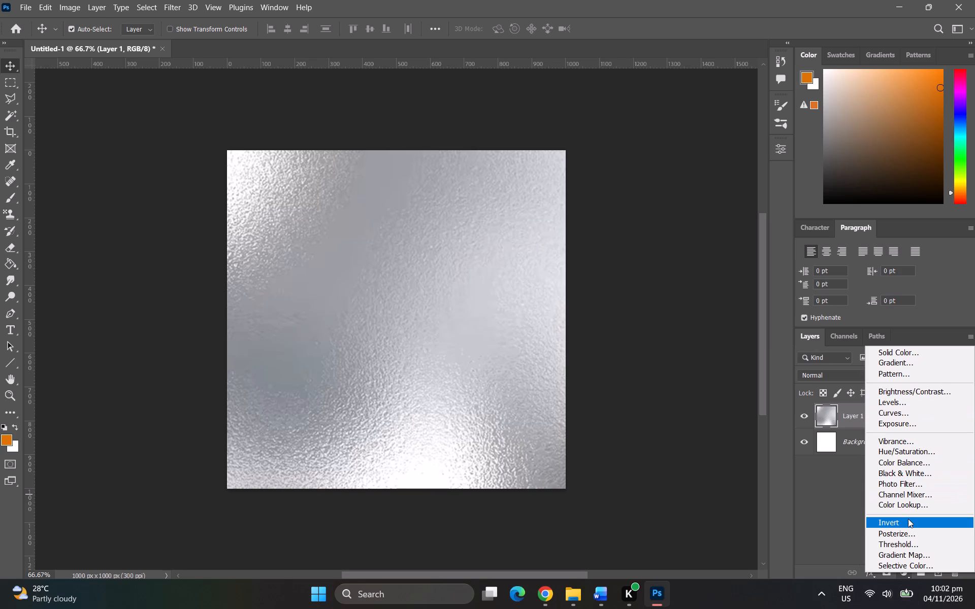
click(908, 532)
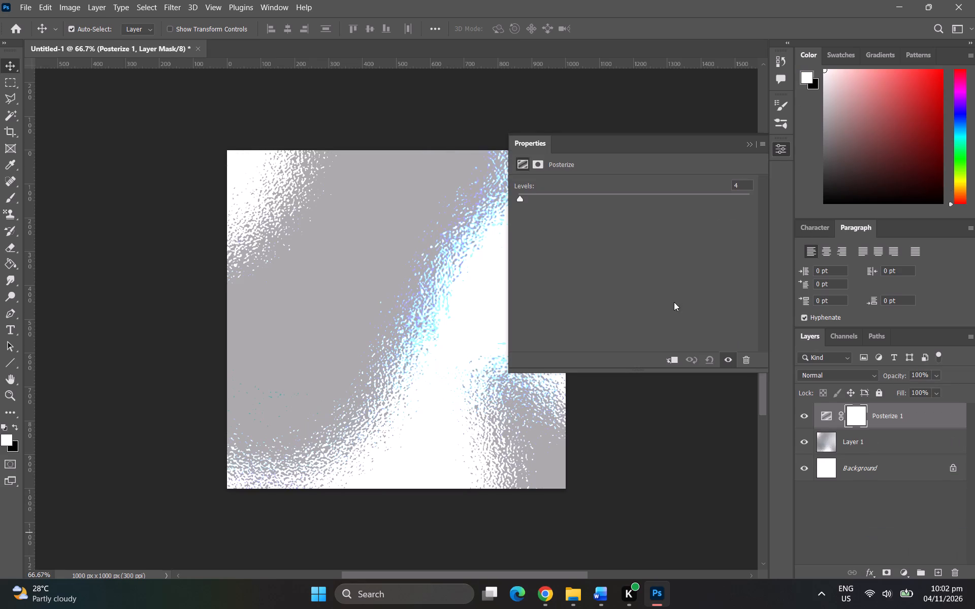
drag(519, 201, 538, 199)
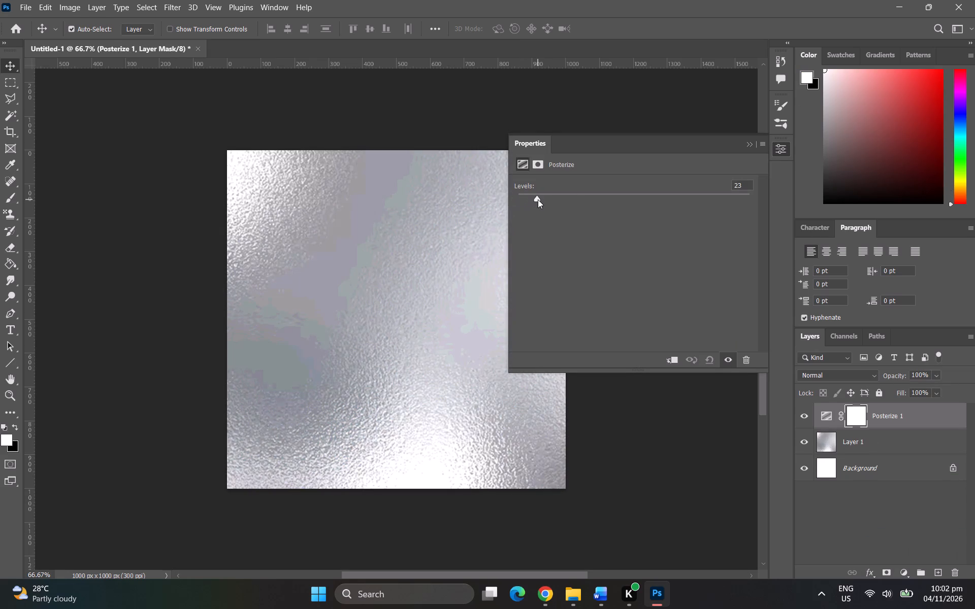
drag(538, 199, 531, 197)
drag(531, 197, 741, 171)
drag(741, 171, 550, 189)
drag(550, 189, 513, 194)
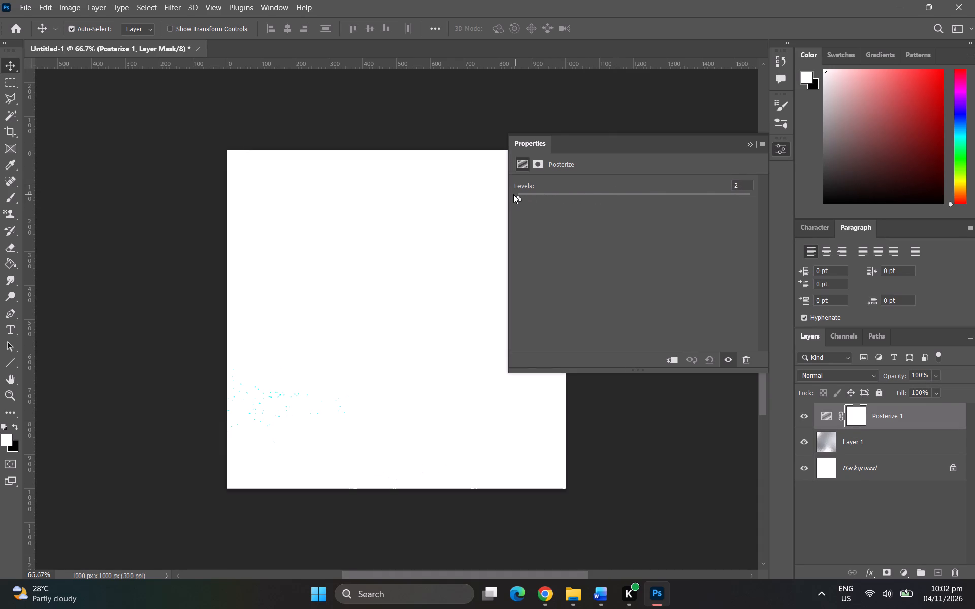
drag(513, 194, 610, 192)
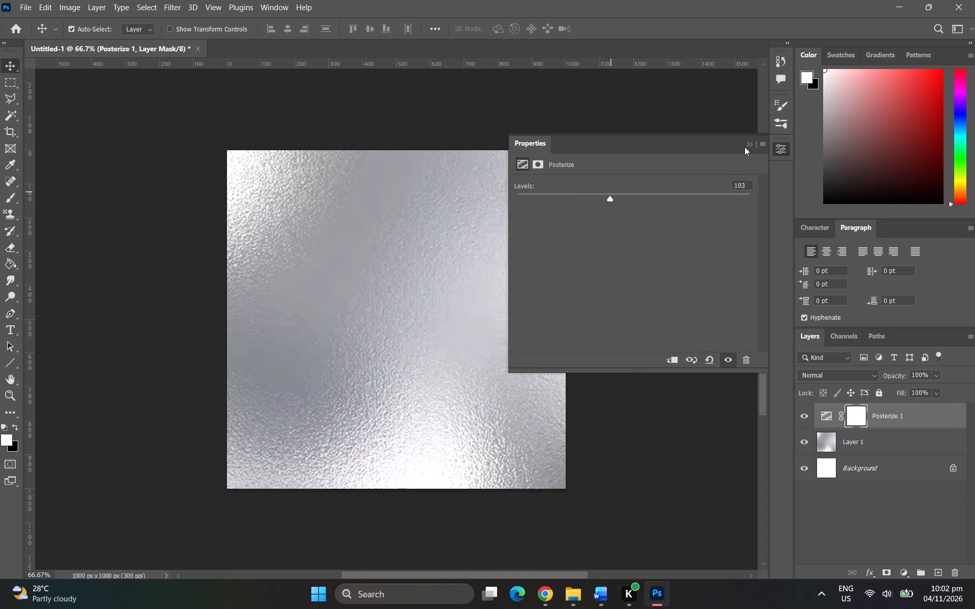
click(753, 145)
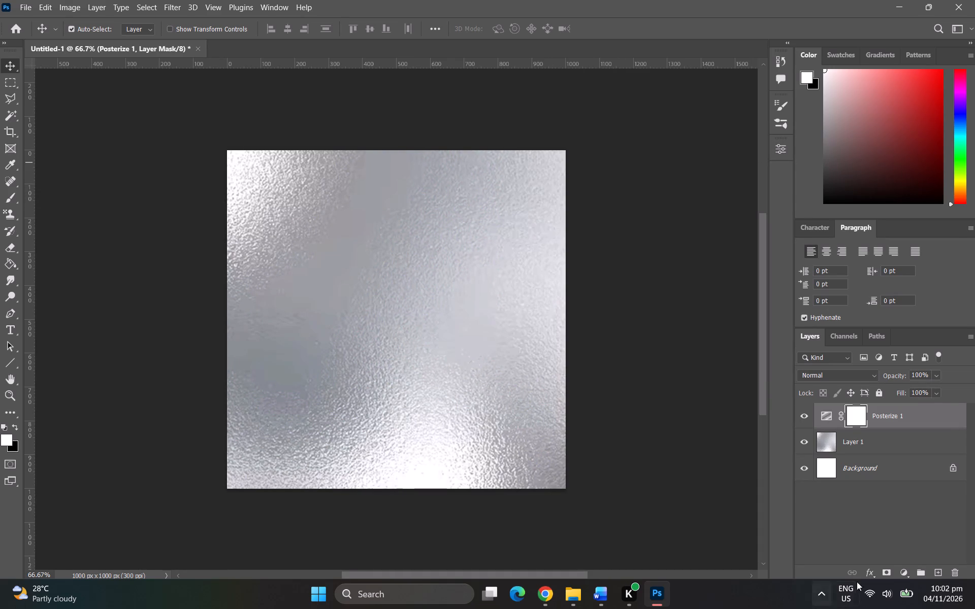
Set the Posterize 1 layer's blend mode to Exclusion and its fill to 64%.
click(877, 377)
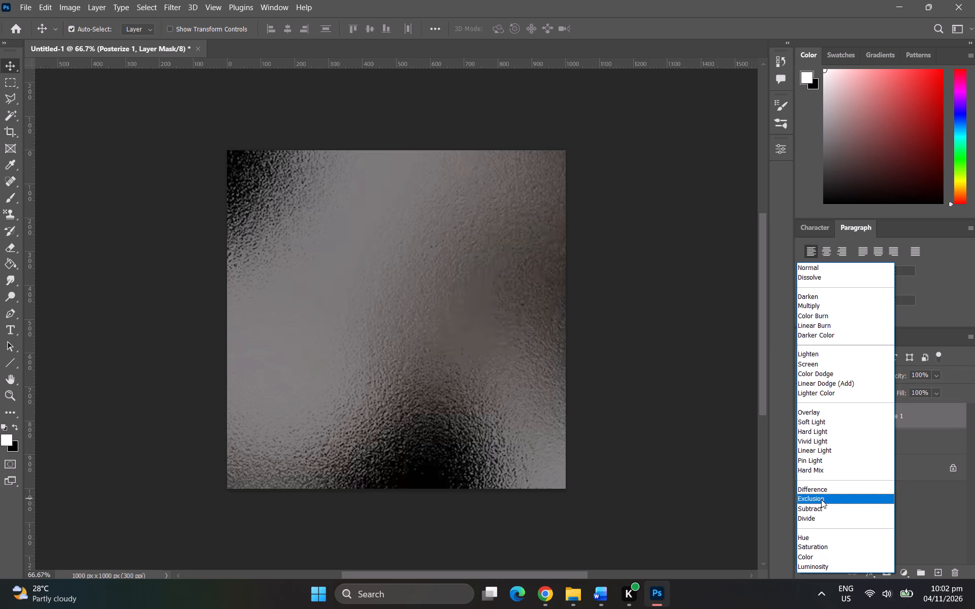
click(821, 499)
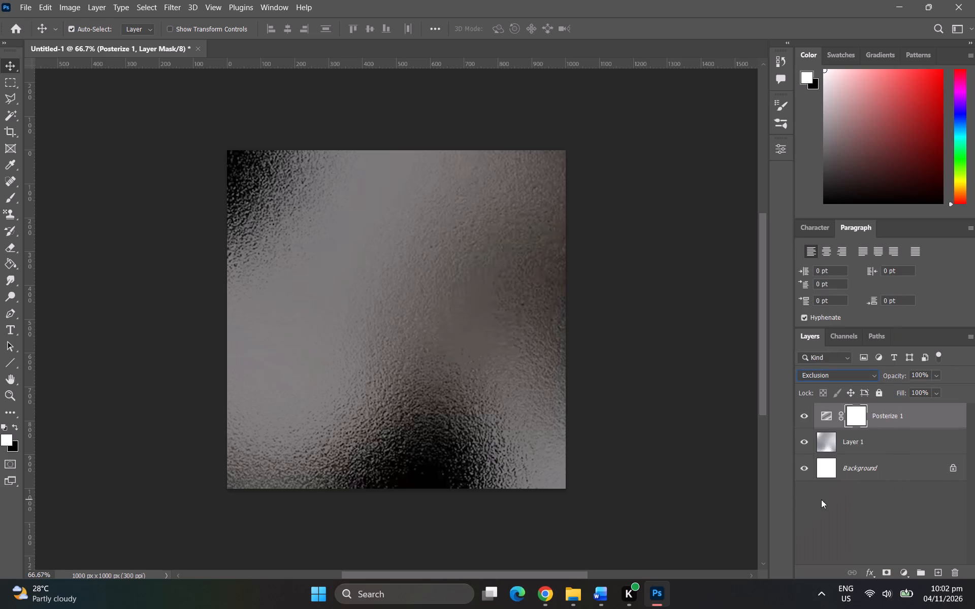
click(937, 390)
drag(935, 405, 927, 409)
click(927, 411)
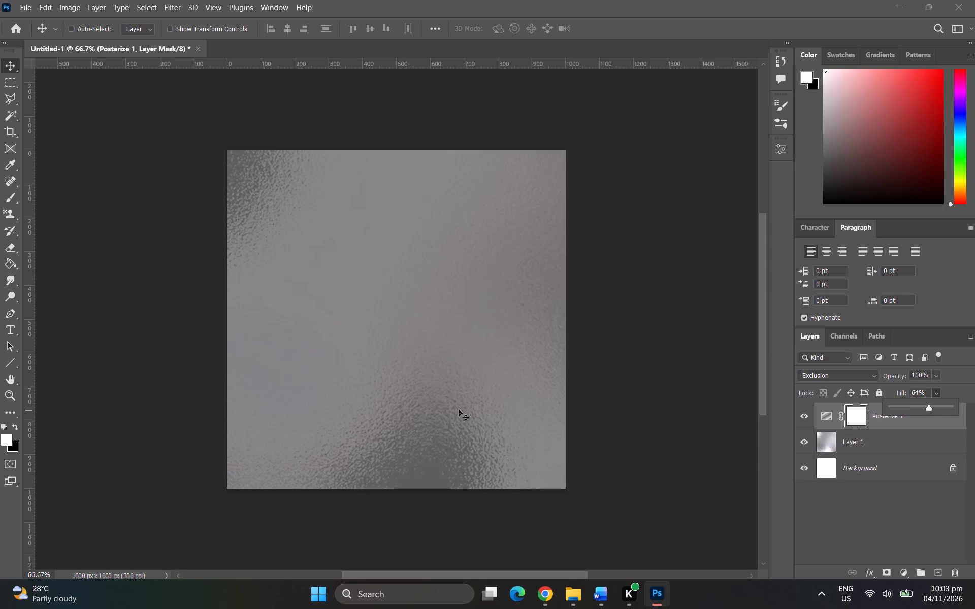
Free-transform Layer 1 and shift the silver texture about 283 px rightward across the canvas, to X 524 px.
key(ctrl+t)
click(491, 231)
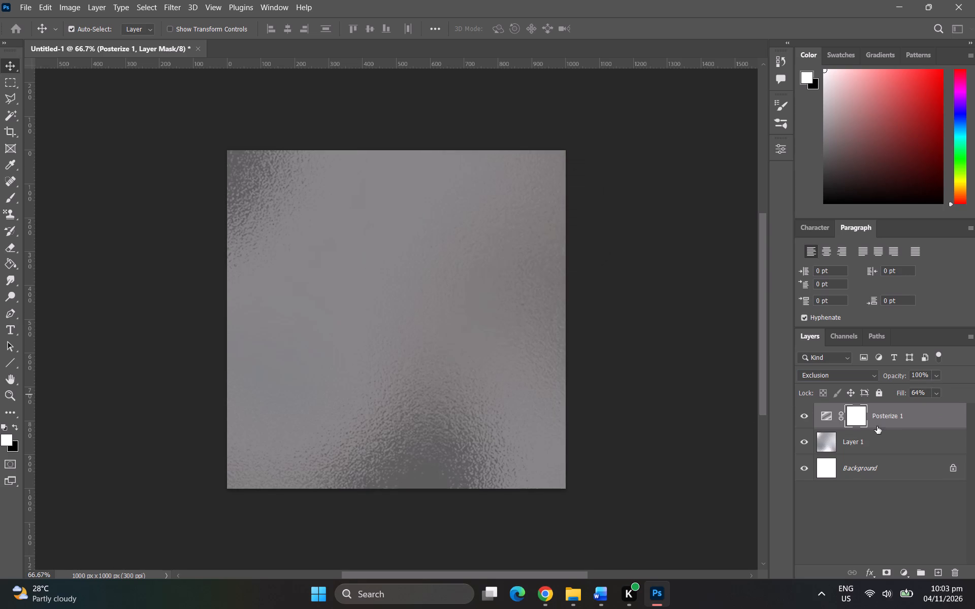
click(901, 441)
key(ctrl+t)
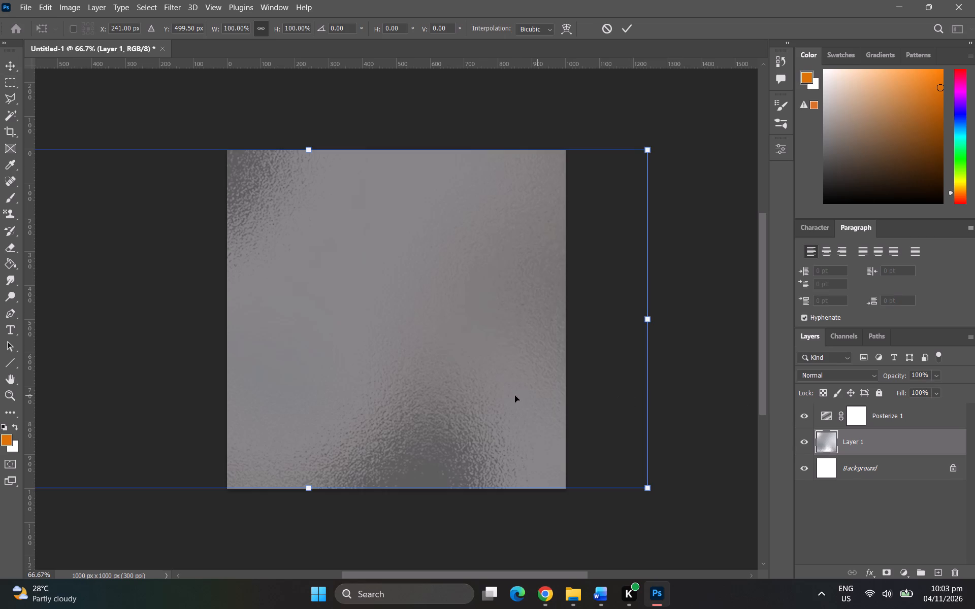
drag(460, 395, 554, 400)
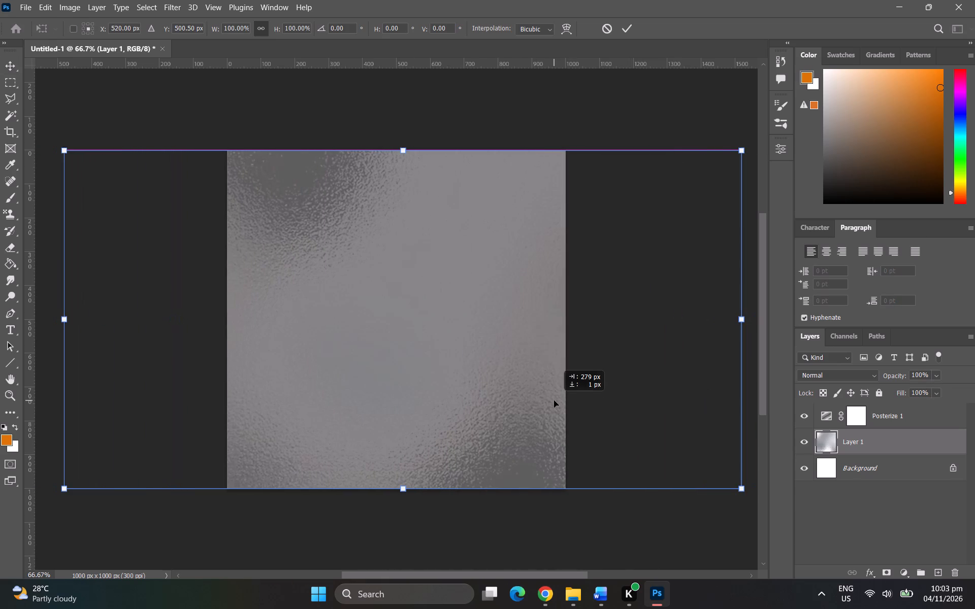
drag(554, 400, 556, 400)
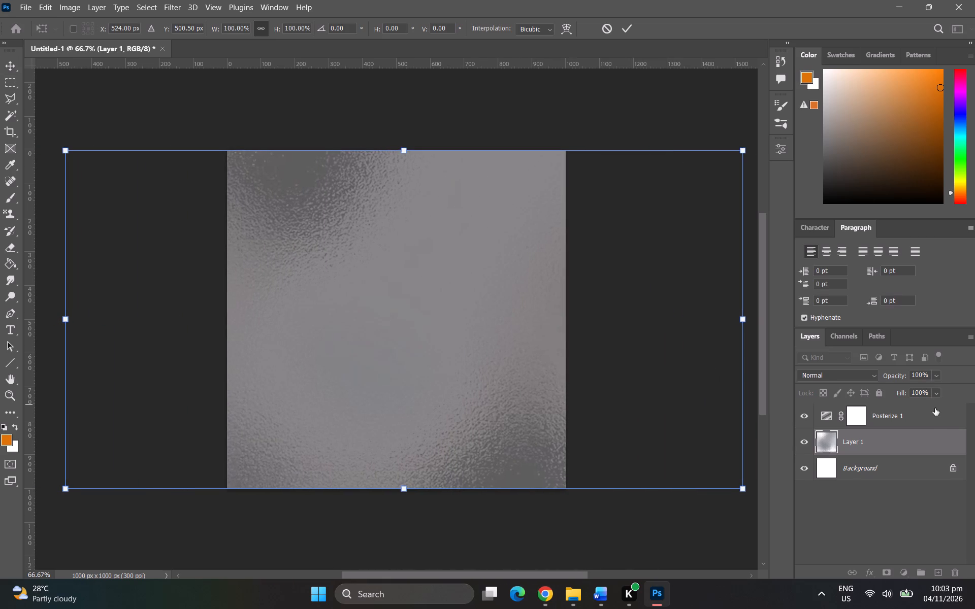
Select the Posterize 1 layer and set its fill to 27%.
click(935, 408)
click(936, 392)
drag(948, 408, 962, 407)
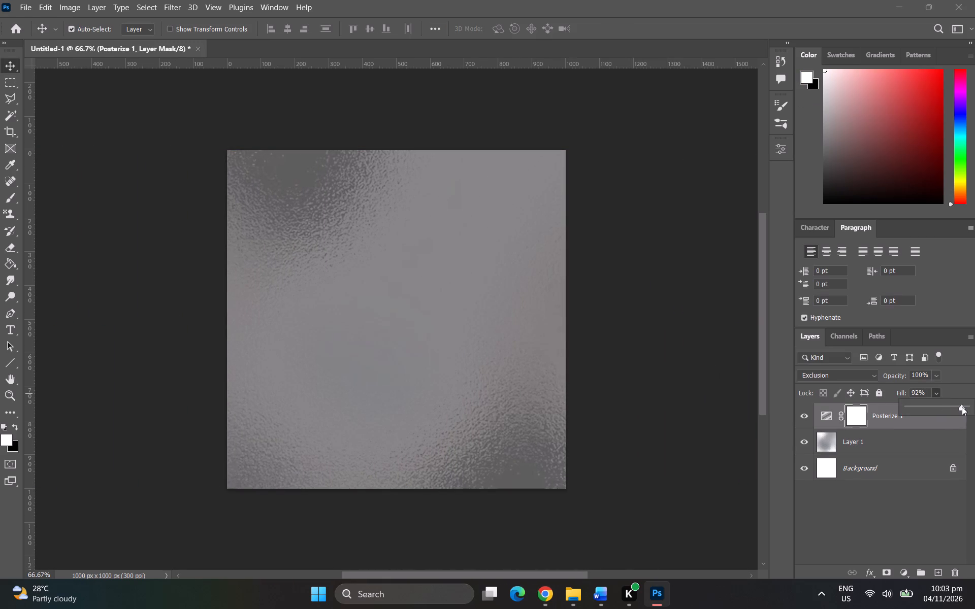
drag(962, 407, 932, 391)
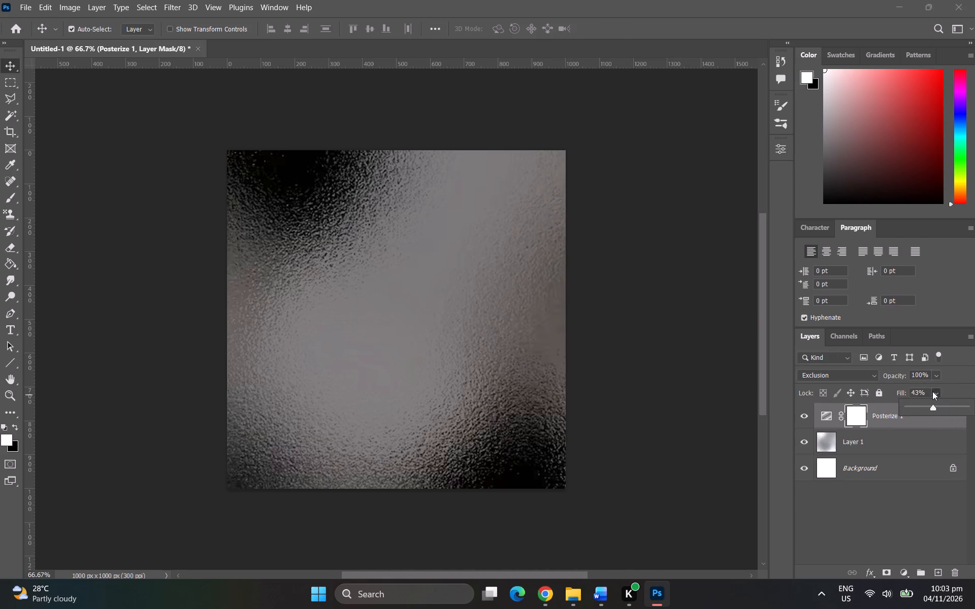
drag(932, 391, 928, 389)
click(927, 408)
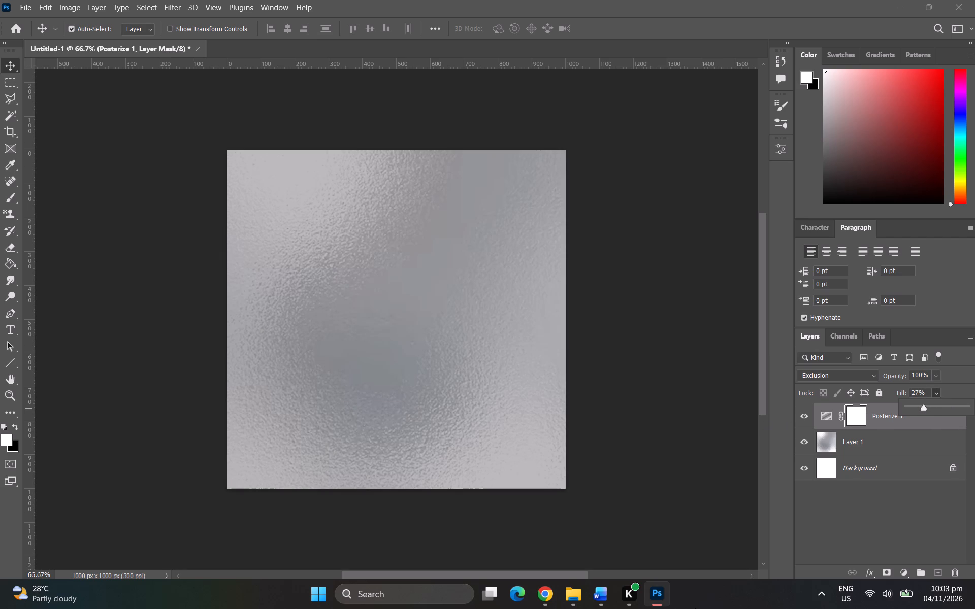
Switch to Chrome and bring up the YouTube window.
click(549, 592)
click(637, 529)
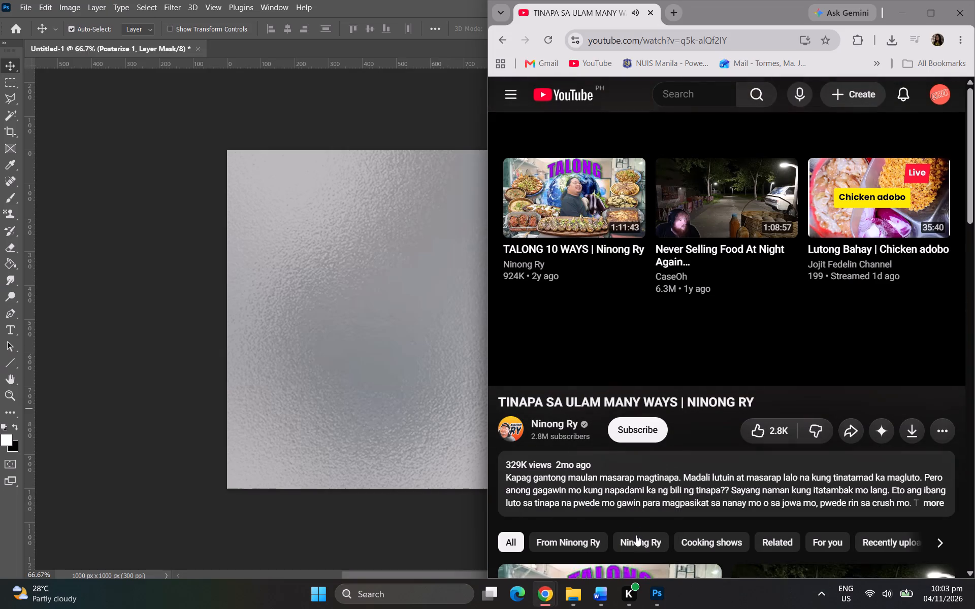
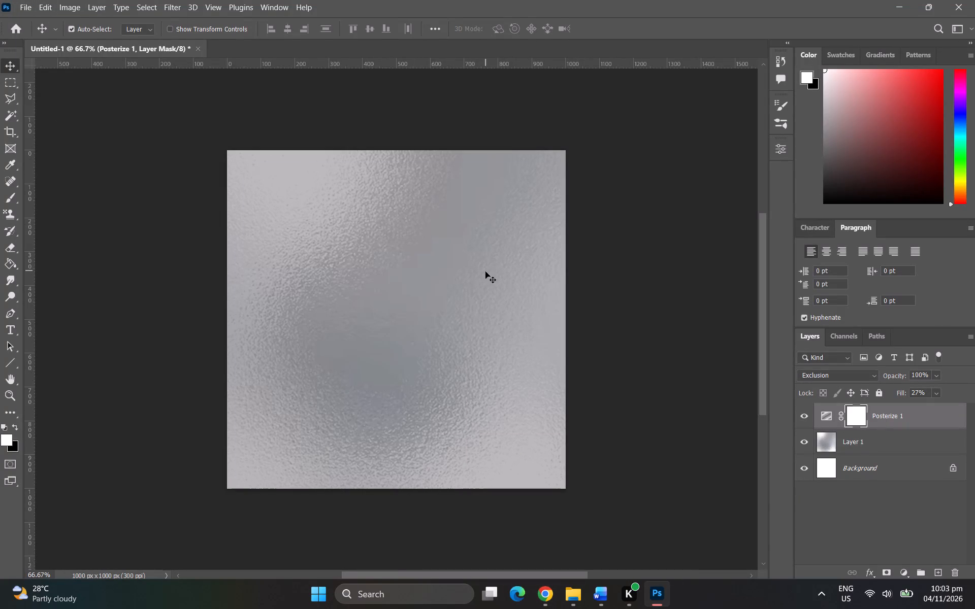
Add a point text layer reading "VITOUGE" in the upper-left part of the silver canvas.
key(t)
click(318, 257)
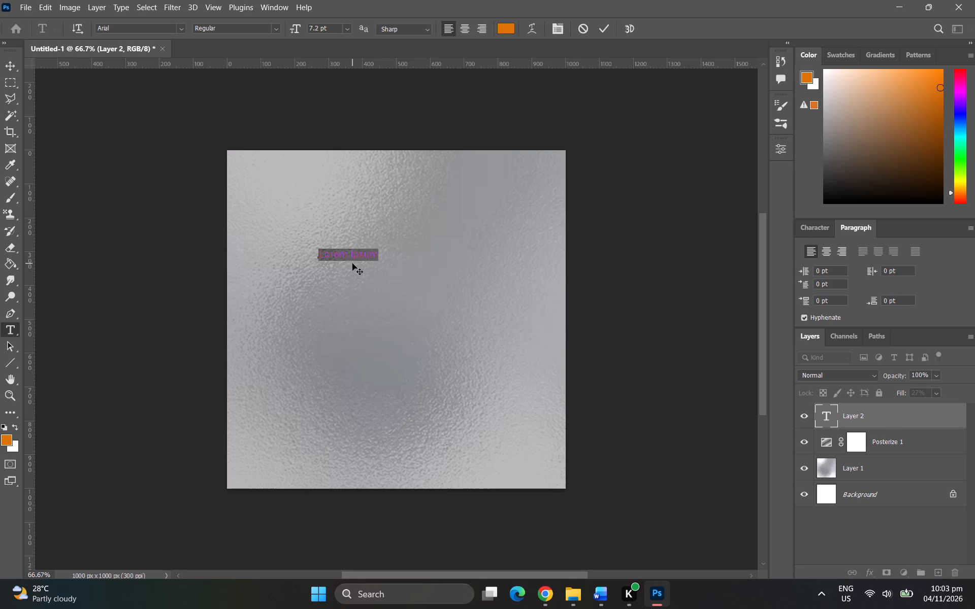
text(VITOGU)
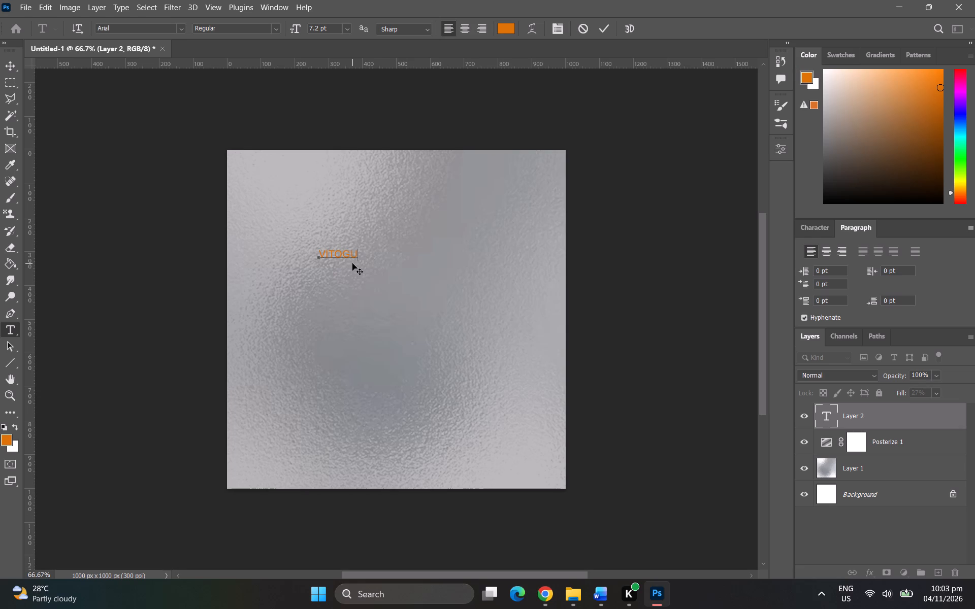
key(BackSpace)
key(BackSpace)
text(UGE)
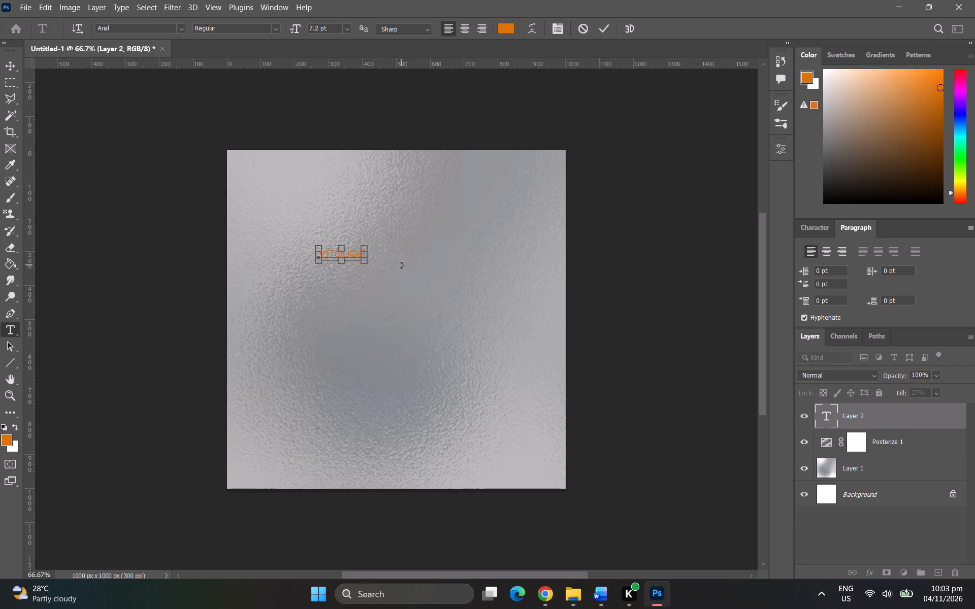
Select all of the VITOUGE text and open the font family list.
key(ctrl+a)
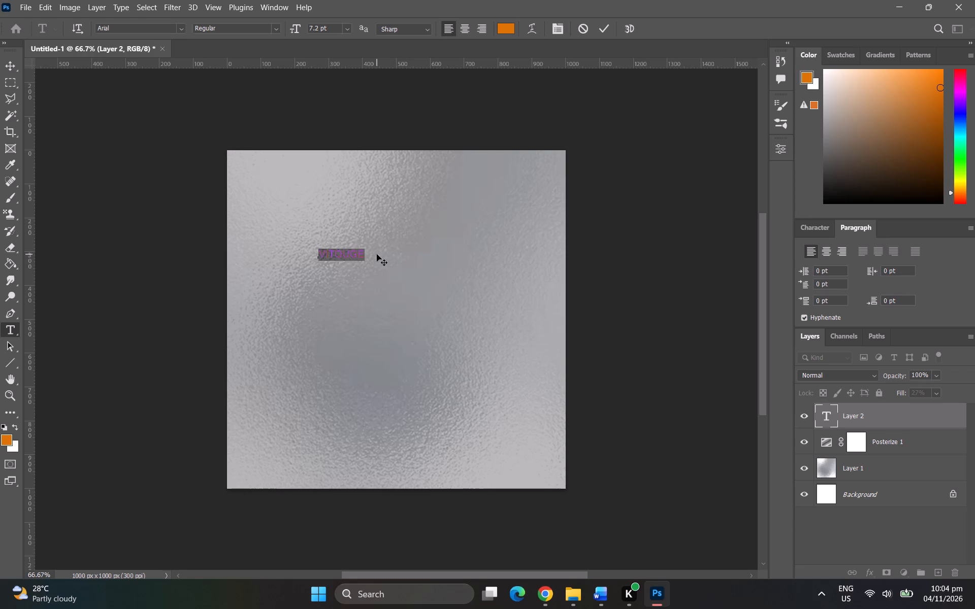
click(179, 26)
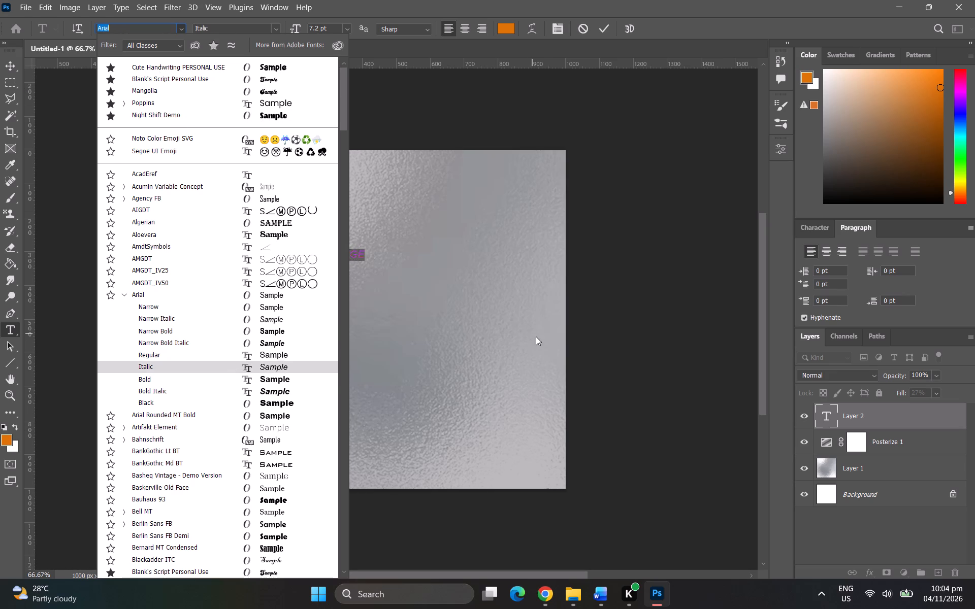
Switch to Chrome, search Google for "chrome font" and open FontSpace's Chrome Fonts page.
click(544, 592)
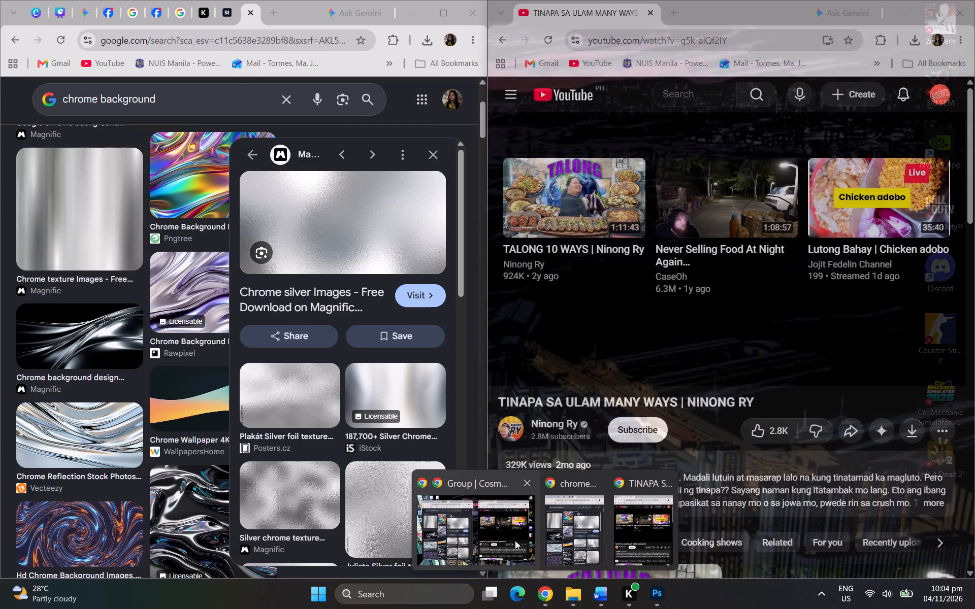
click(515, 540)
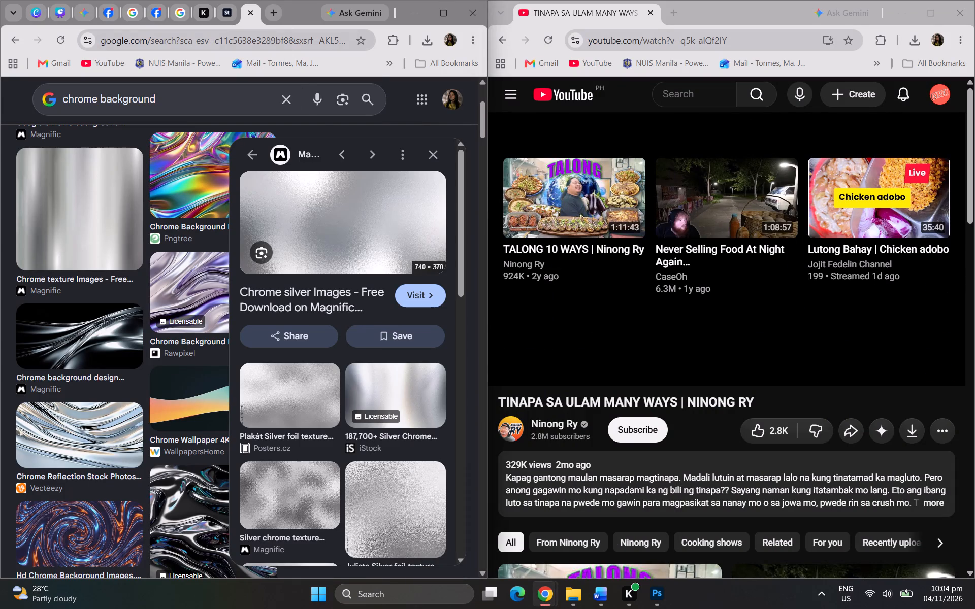
click(284, 41)
text(chrome font)
key(Return)
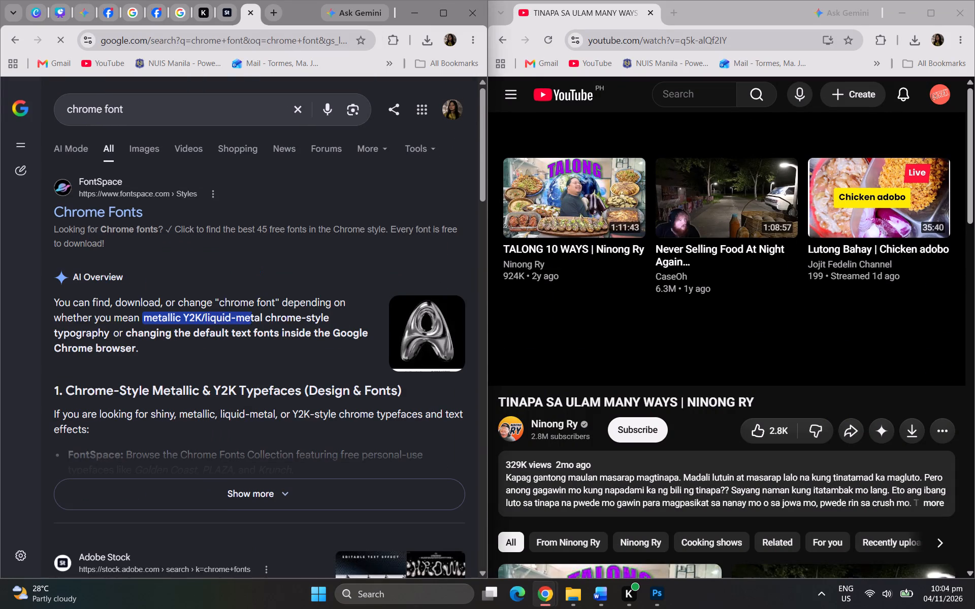
click(107, 208)
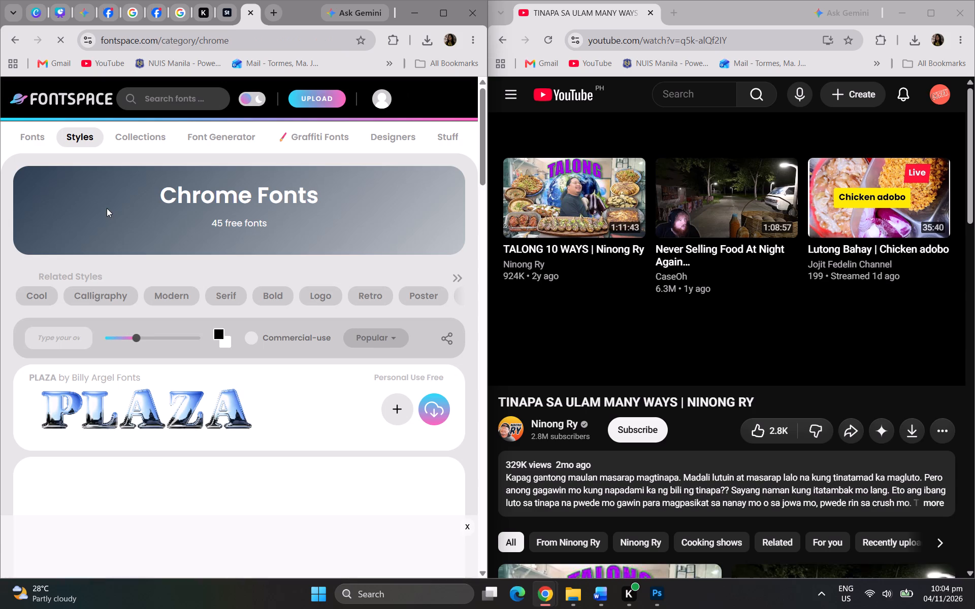
Look through the chrome-style typefaces on the first page of FontSpace's Chrome Fonts category.
scroll(341, 362, down, 8)
scroll(335, 473, down, 3)
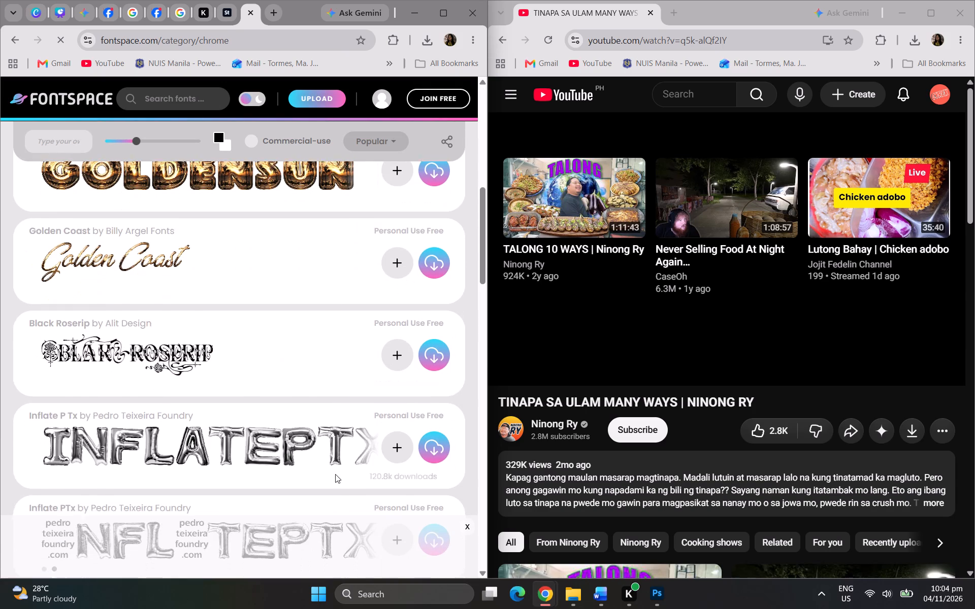
scroll(335, 474, down, 12)
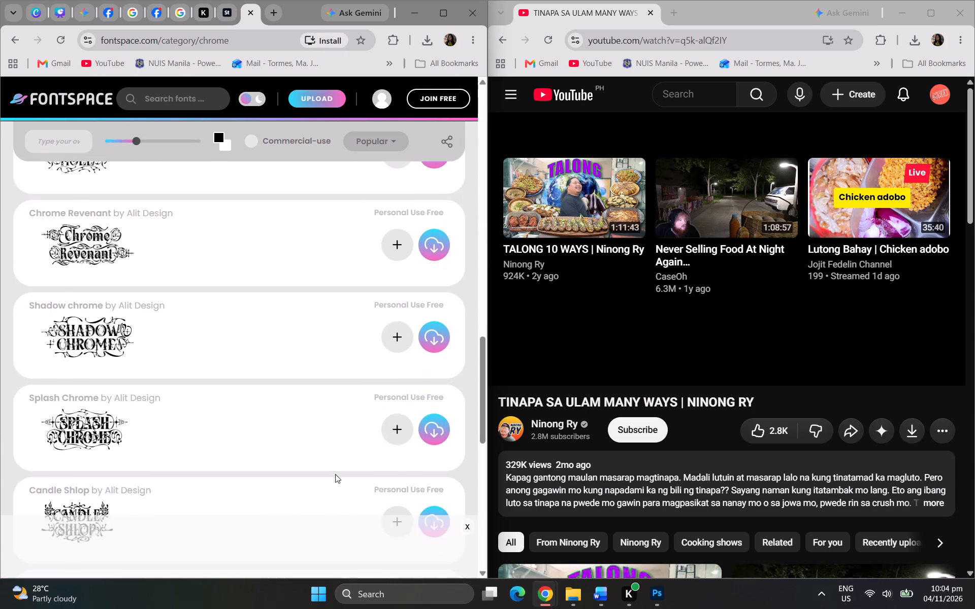
scroll(335, 474, down, 2)
scroll(335, 473, up, 3)
scroll(335, 473, down, 4)
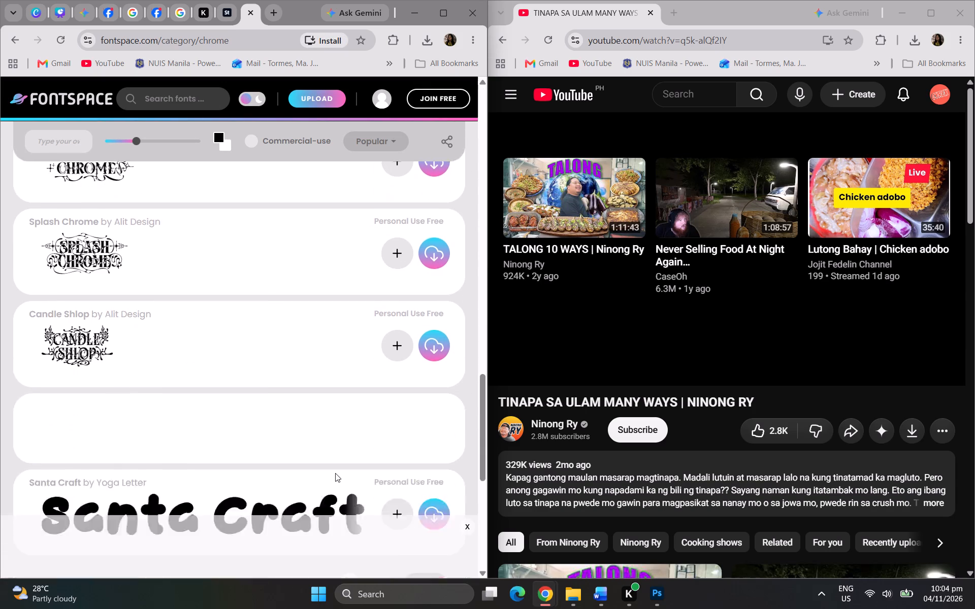
scroll(335, 473, down, 4)
scroll(329, 451, up, 3)
scroll(356, 396, up, 4)
scroll(356, 396, down, 4)
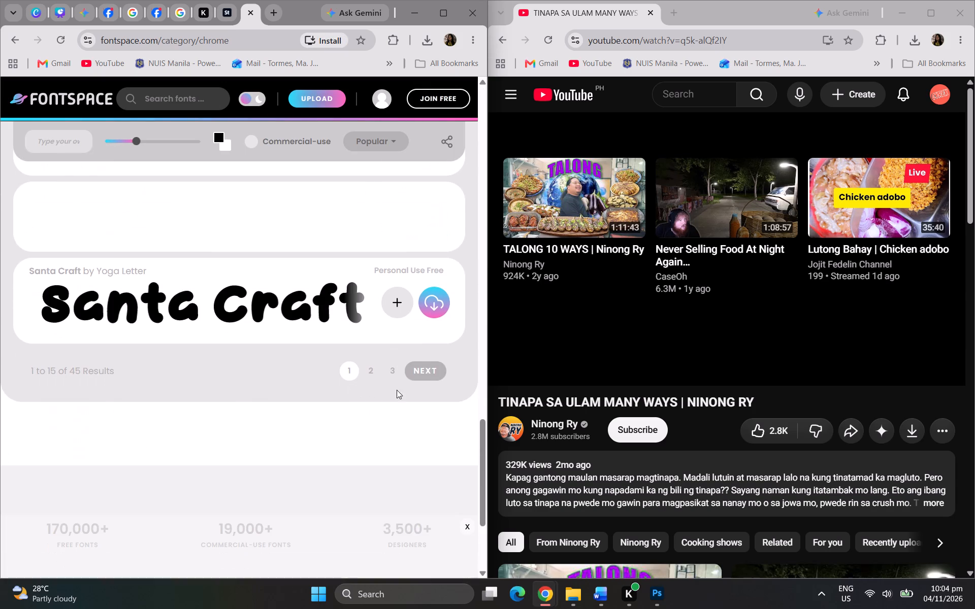
Look through the typefaces on pages 2 and 3 of FontSpace's Chrome Fonts category.
click(368, 369)
scroll(368, 369, down, 3)
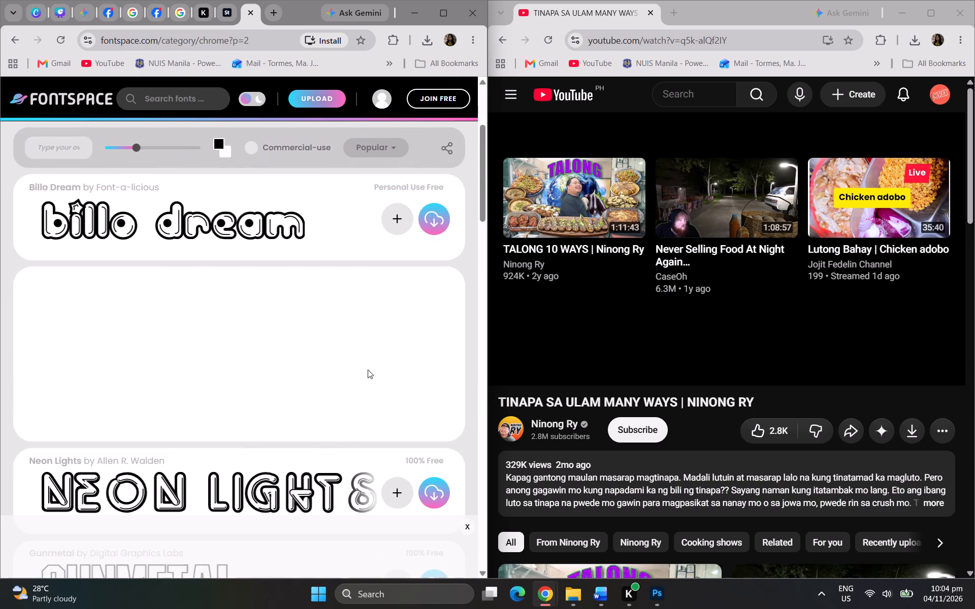
scroll(368, 369, down, 20)
scroll(368, 371, down, 5)
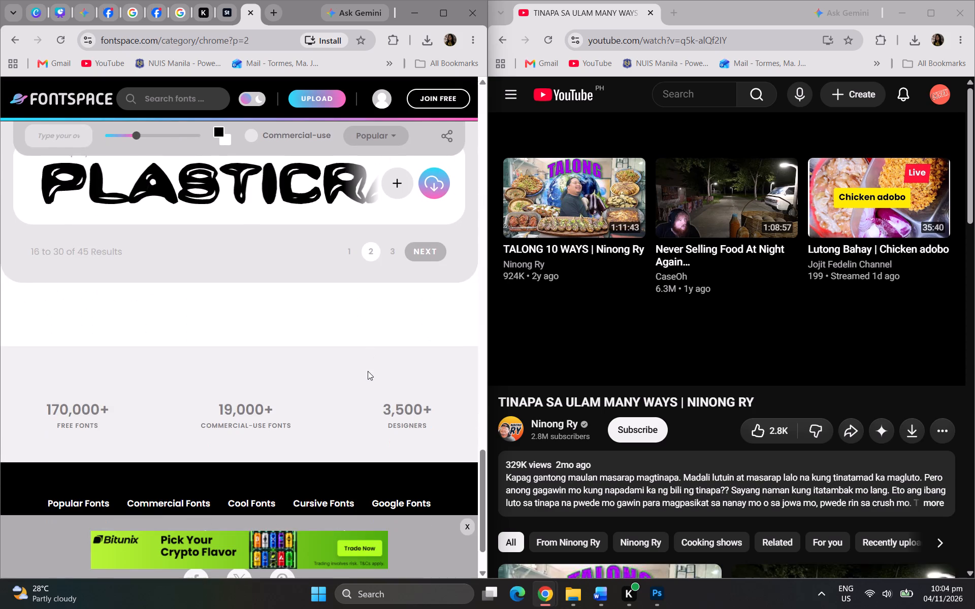
scroll(368, 371, up, 2)
click(393, 383)
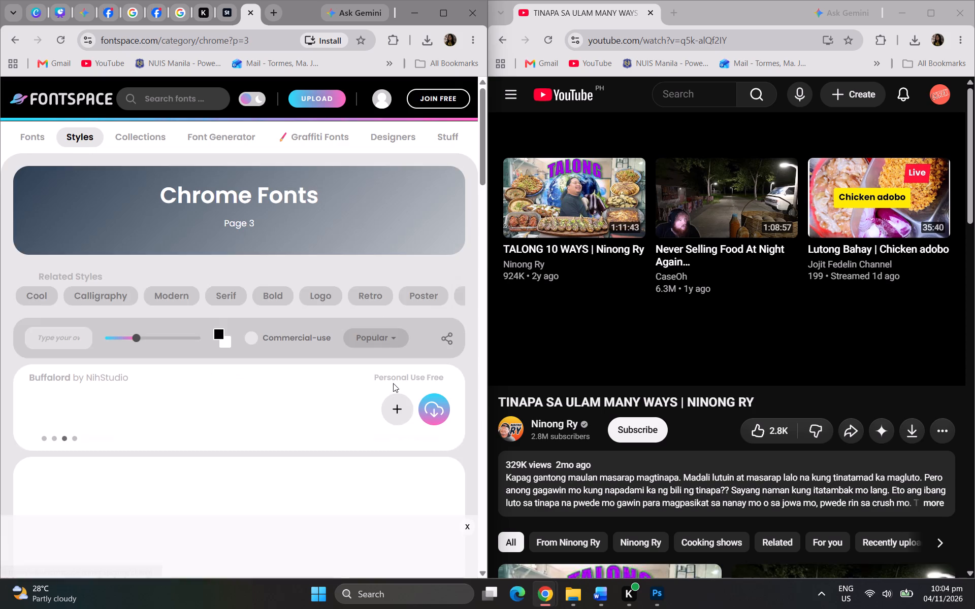
scroll(393, 383, down, 7)
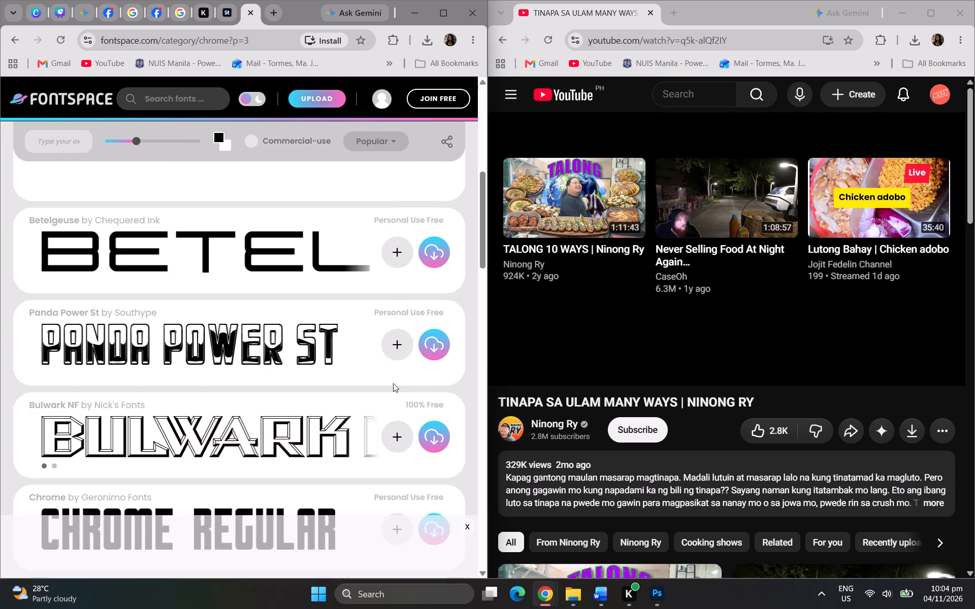
scroll(393, 383, down, 18)
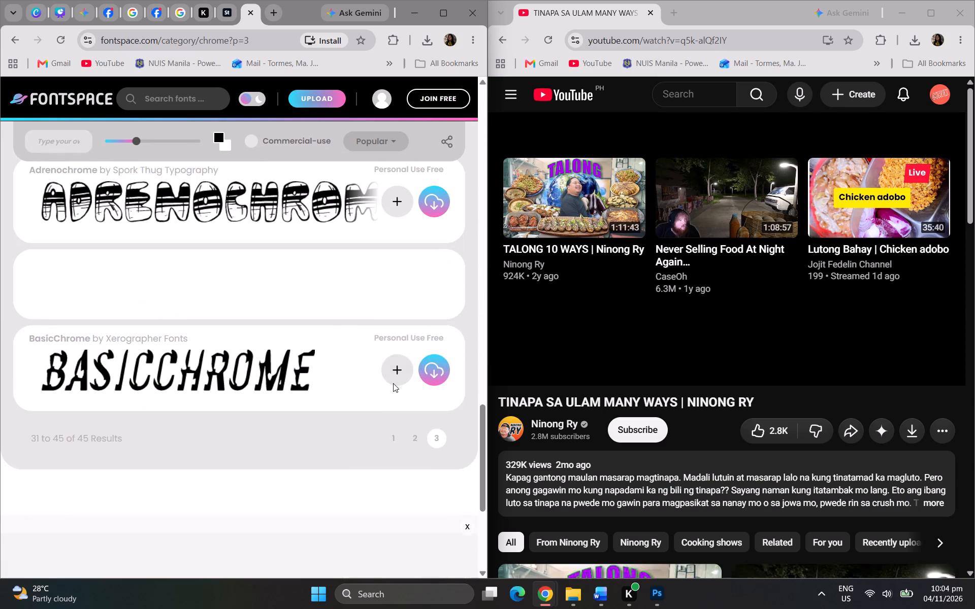
scroll(393, 383, down, 4)
scroll(395, 361, up, 3)
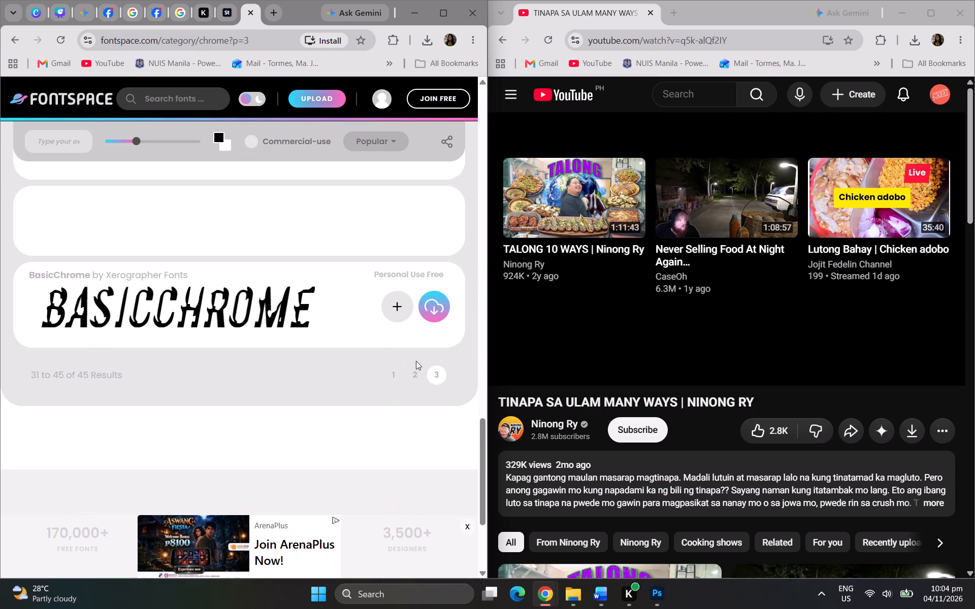
Maximize the browser window and go back to the Google results for "chrome font".
click(453, 10)
scroll(409, 137, up, 3)
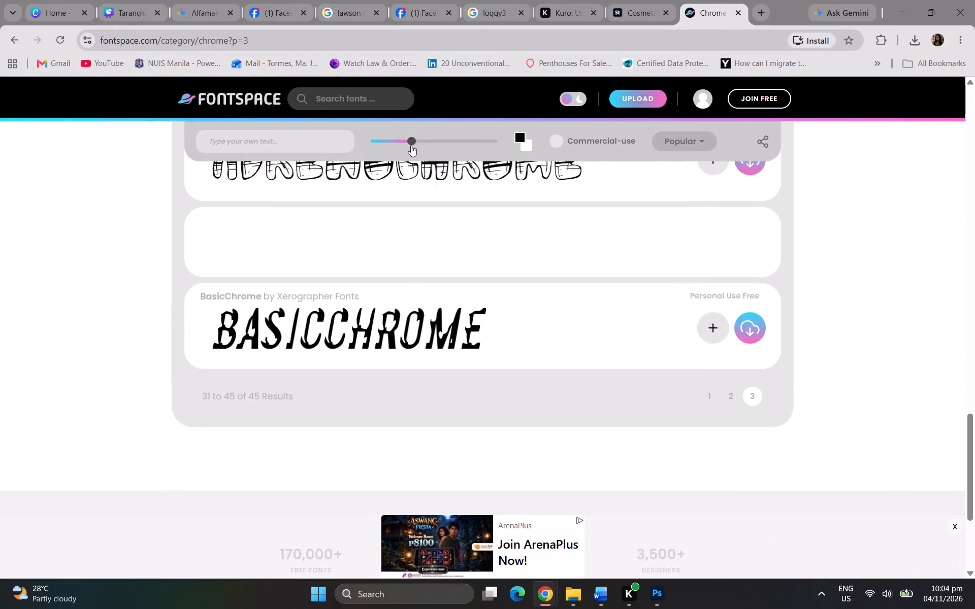
scroll(411, 145, up, 2)
click(2, 35)
click(3, 35)
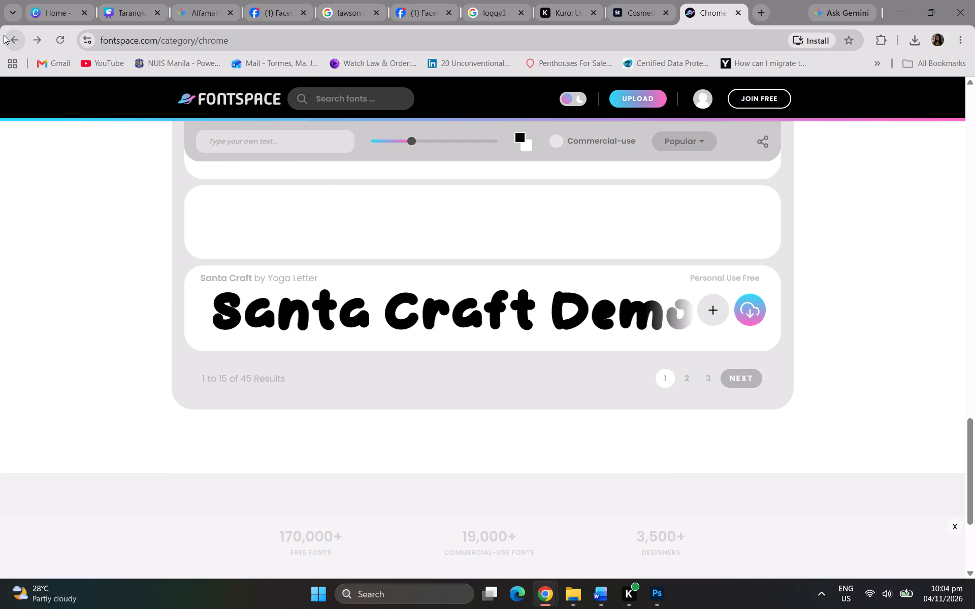
click(4, 35)
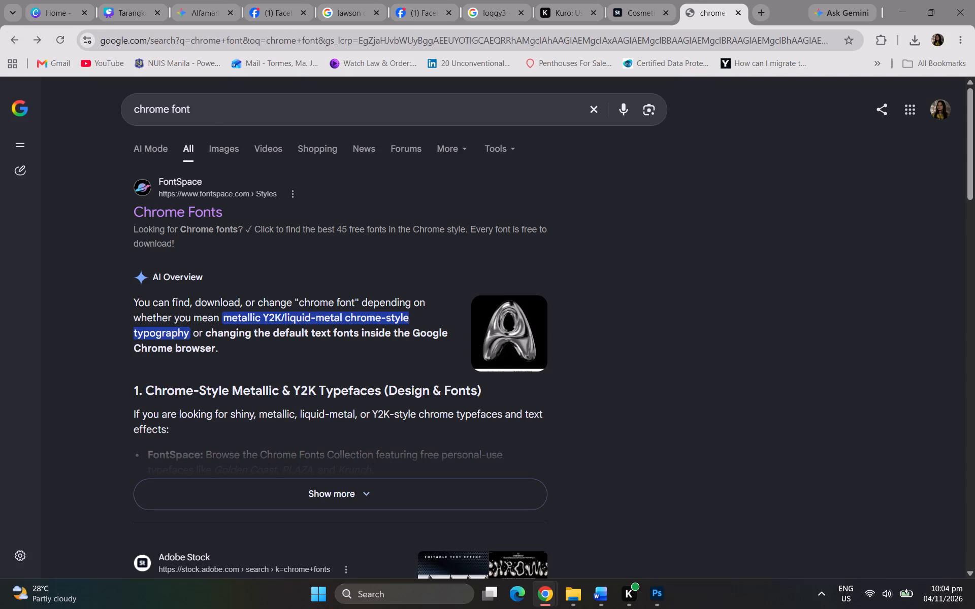
Replace the Google query with "y2k font" and run the search.
drag(193, 108, 68, 112)
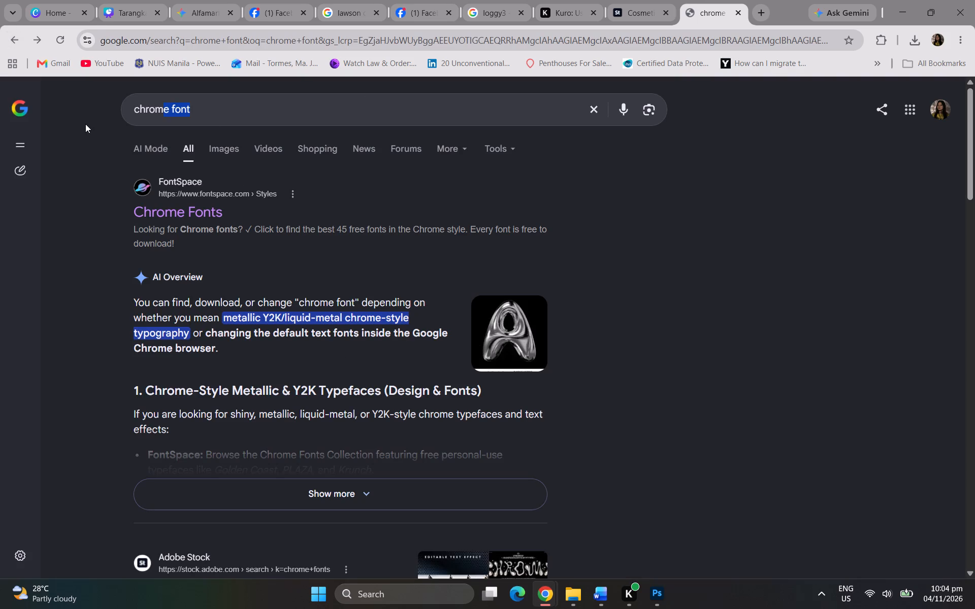
text(y2k)
key(space)
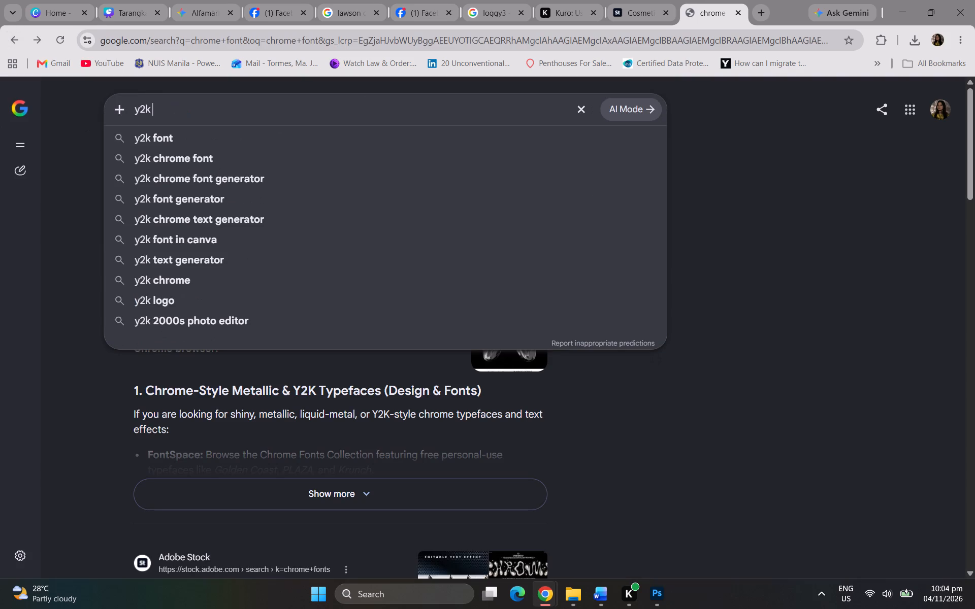
text(font)
key(Return)
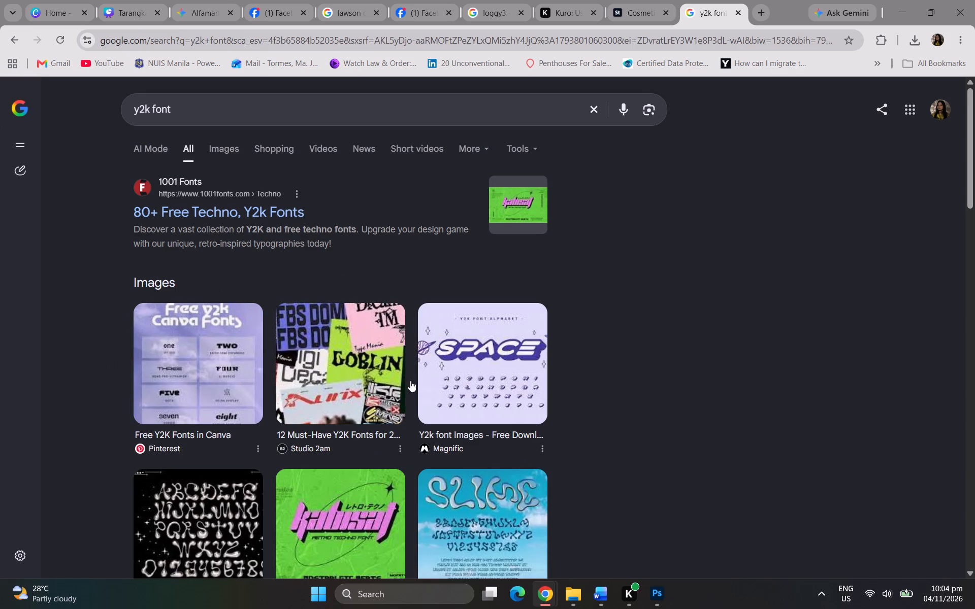
Open the 1001 Fonts page of free Techno, Y2k fonts and decline its data-processing consent.
click(231, 214)
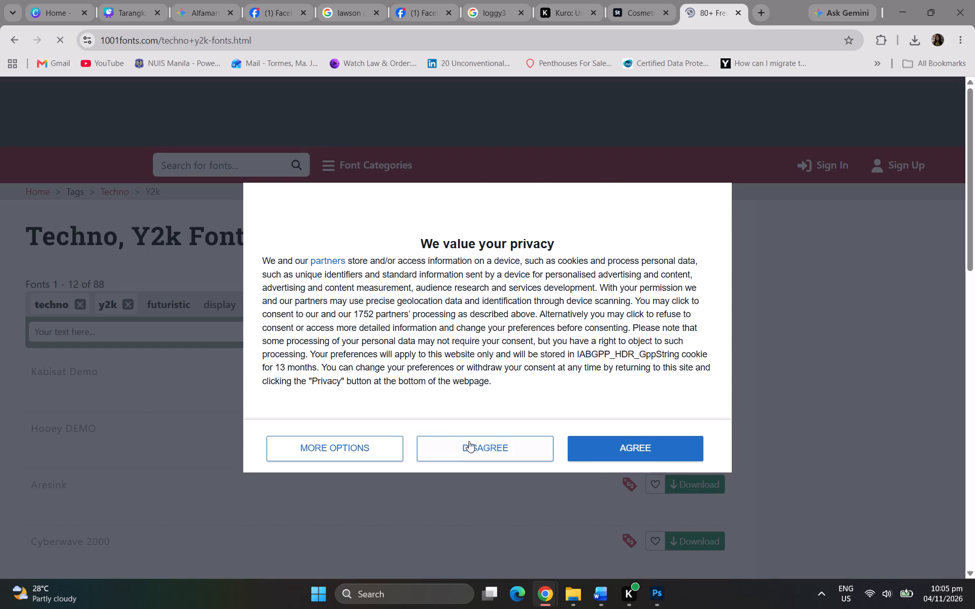
click(479, 445)
Look through the Techno, Y2k font list on 1001 Fonts for a suitable typeface.
scroll(462, 424, down, 5)
scroll(421, 408, up, 1)
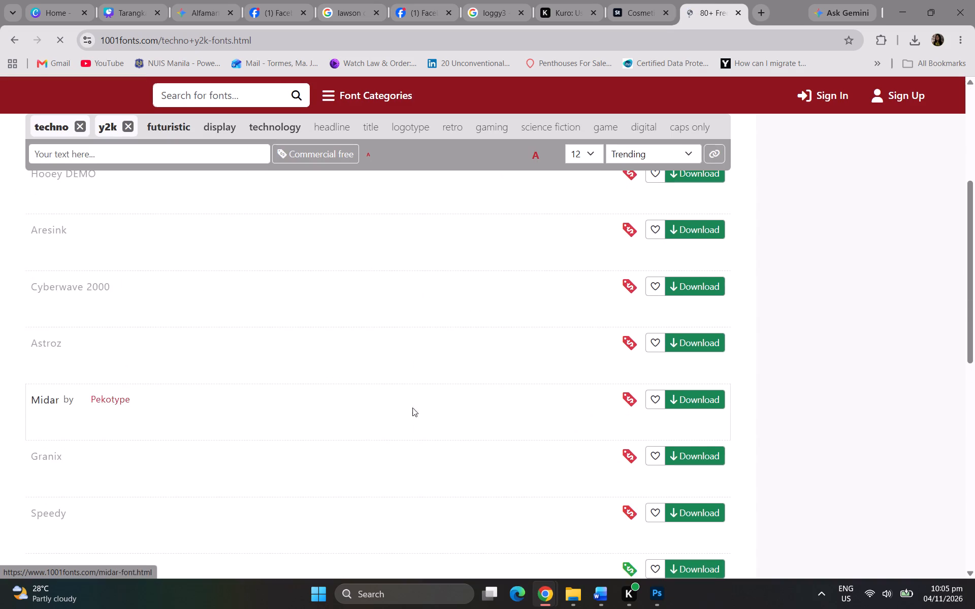
scroll(141, 281, up, 4)
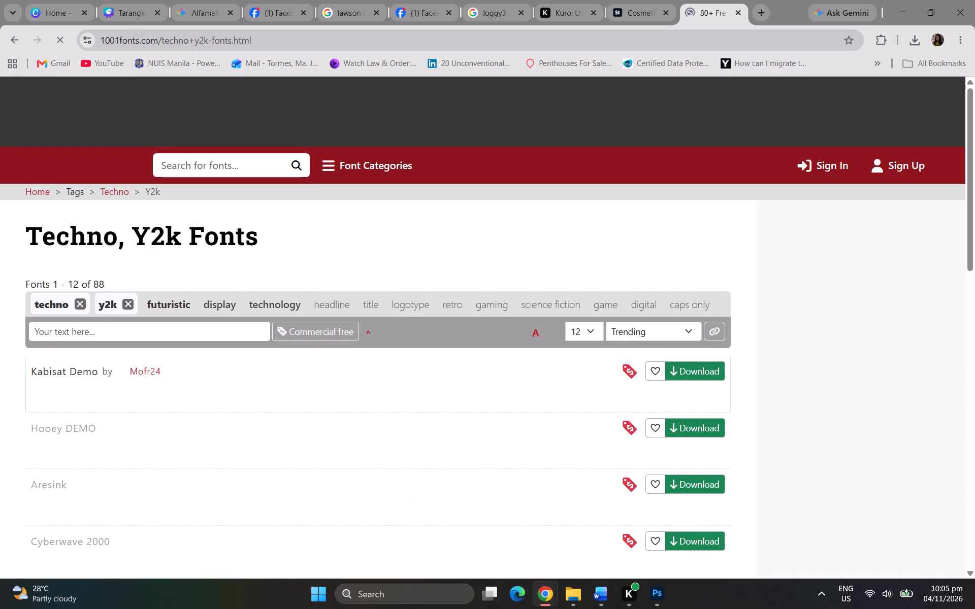
click(80, 376)
scroll(734, 418, down, 4)
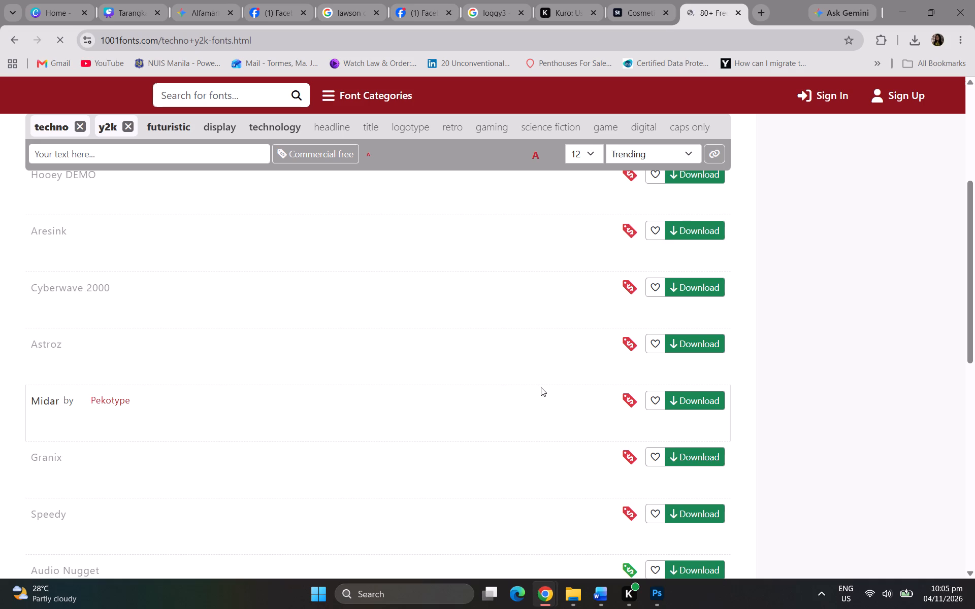
scroll(550, 380, down, 11)
scroll(410, 377, up, 5)
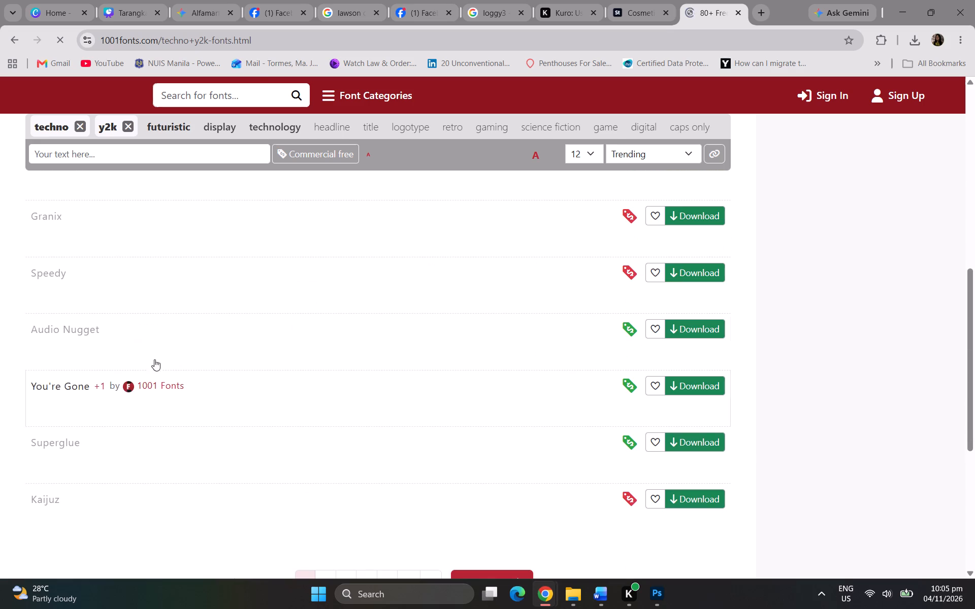
Open the Audio Nugget font's page on 1001 Fonts and look it over.
click(76, 337)
double_click(91, 333)
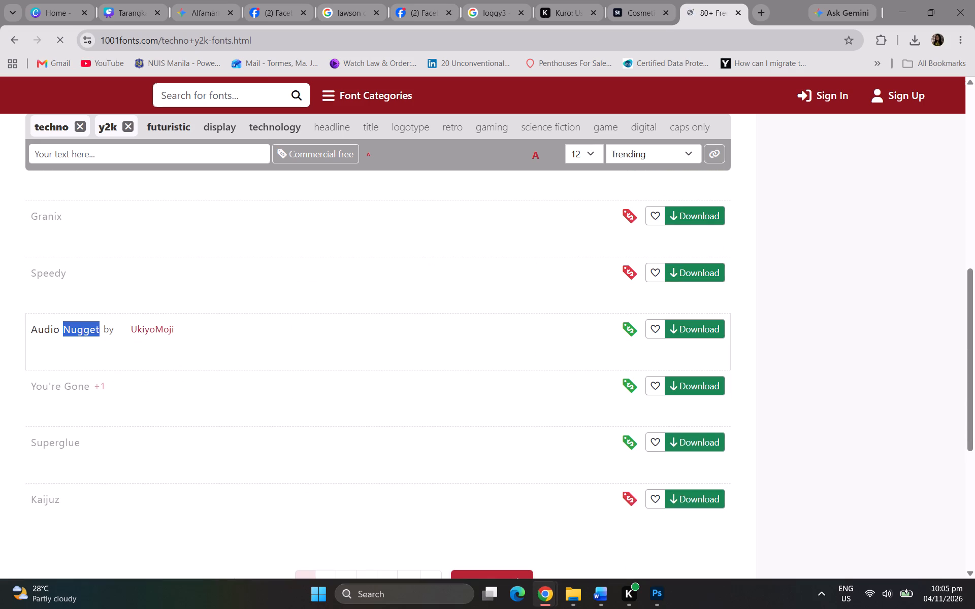
click(202, 335)
click(266, 364)
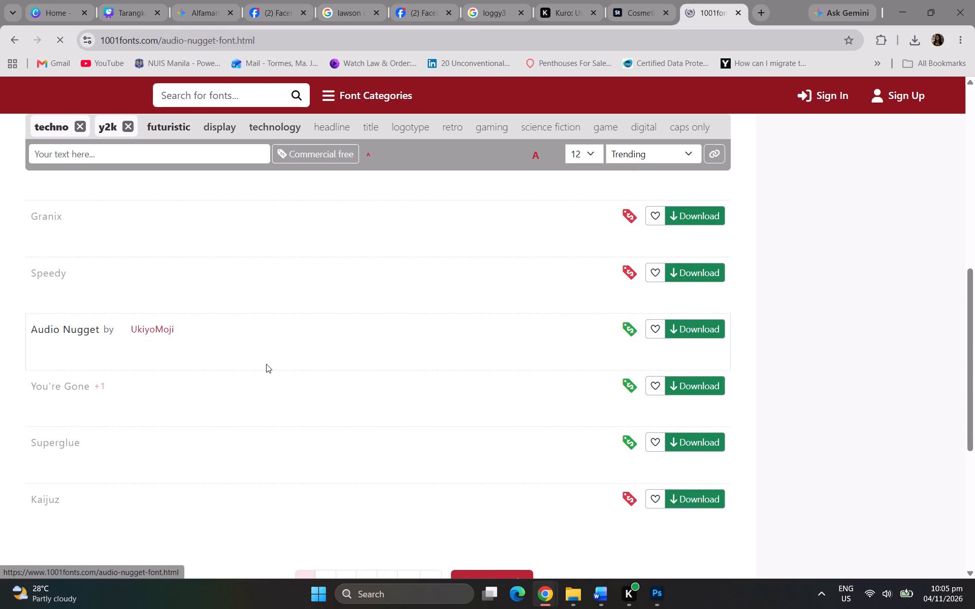
scroll(264, 331, up, 4)
scroll(264, 331, down, 4)
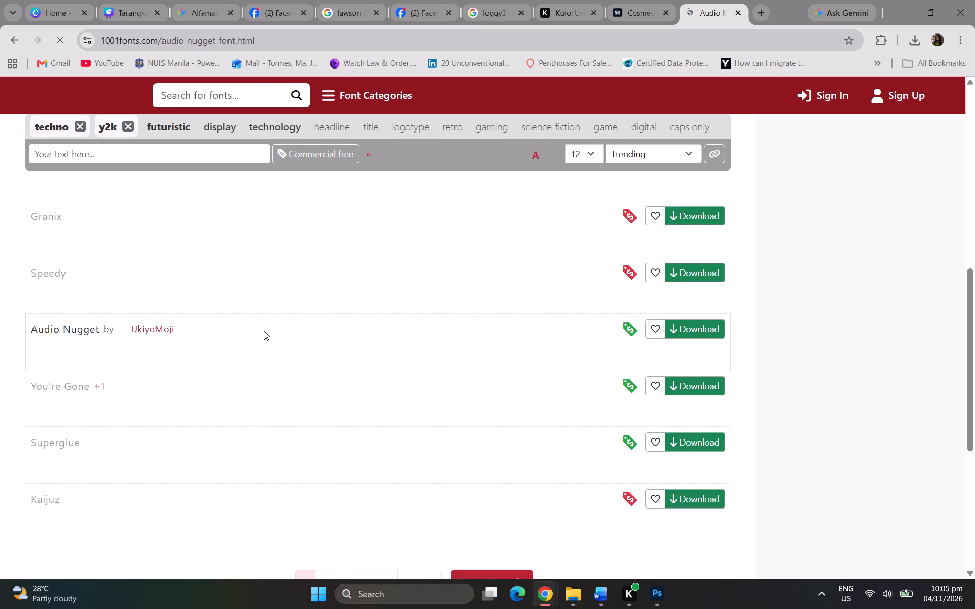
scroll(264, 331, down, 1)
scroll(618, 415, up, 5)
scroll(412, 412, down, 5)
scroll(406, 414, up, 6)
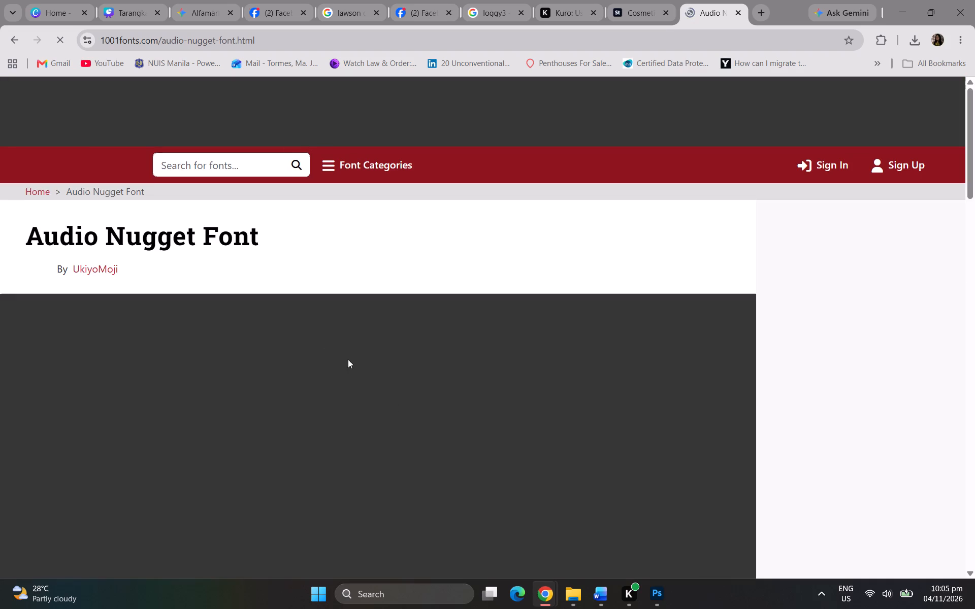
Examine the Audio Nugget font page's preview, description and license sections.
scroll(331, 329, down, 8)
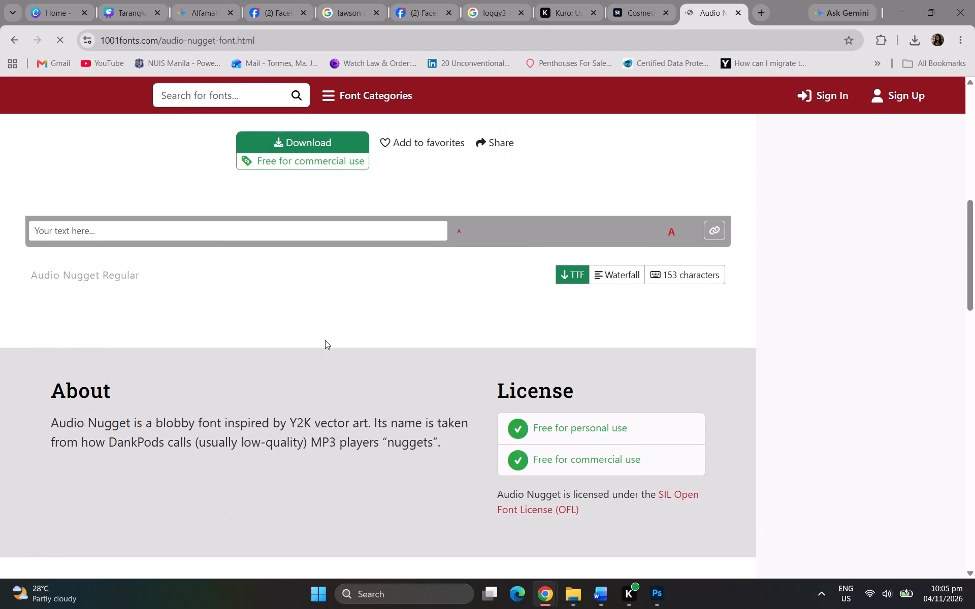
scroll(324, 340, up, 7)
scroll(324, 342, down, 5)
scroll(324, 342, up, 5)
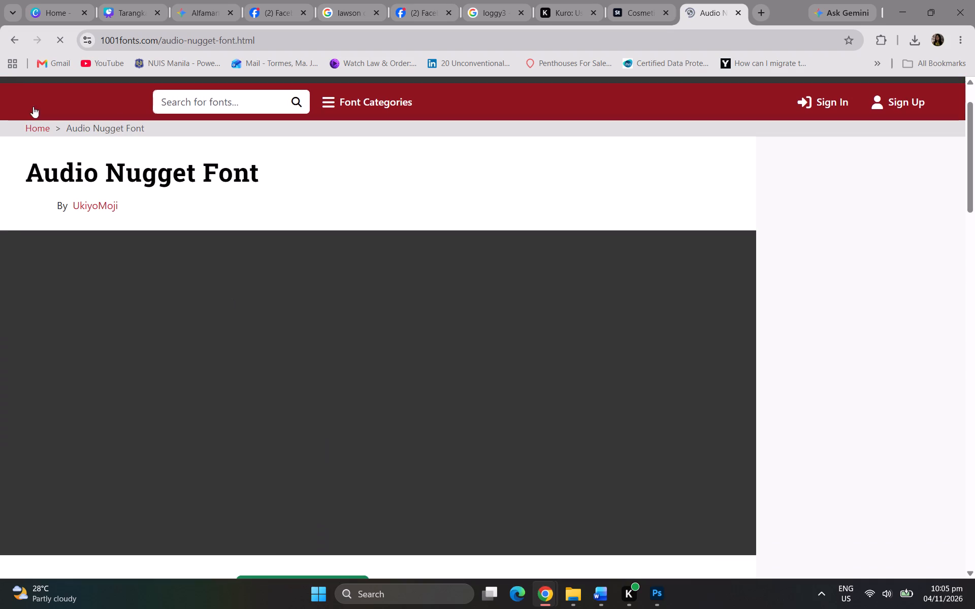
Return to the "y2k font" search results and reopen the 1001 Fonts list of free Techno, Y2k fonts.
click(15, 40)
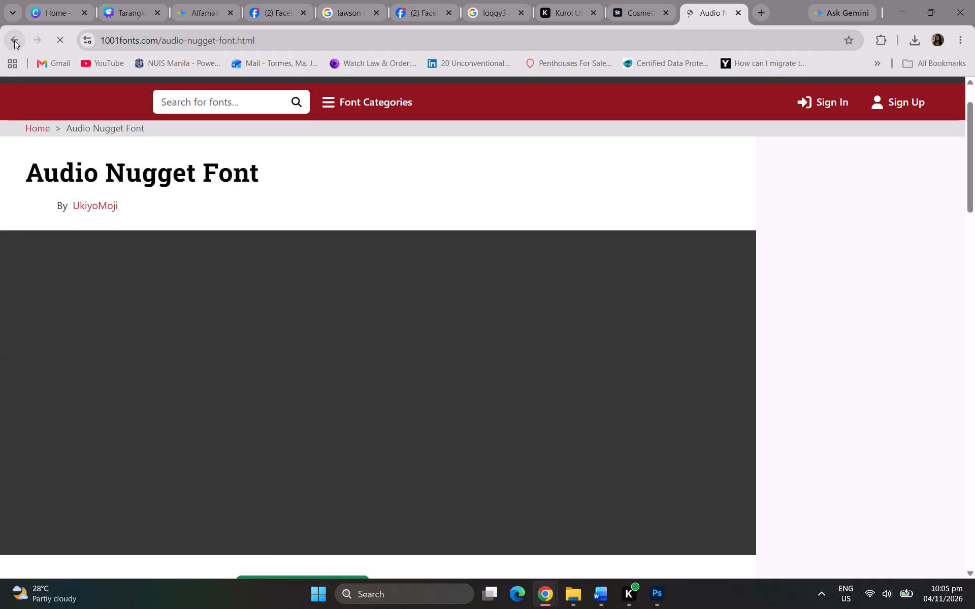
click(14, 40)
scroll(354, 225, down, 5)
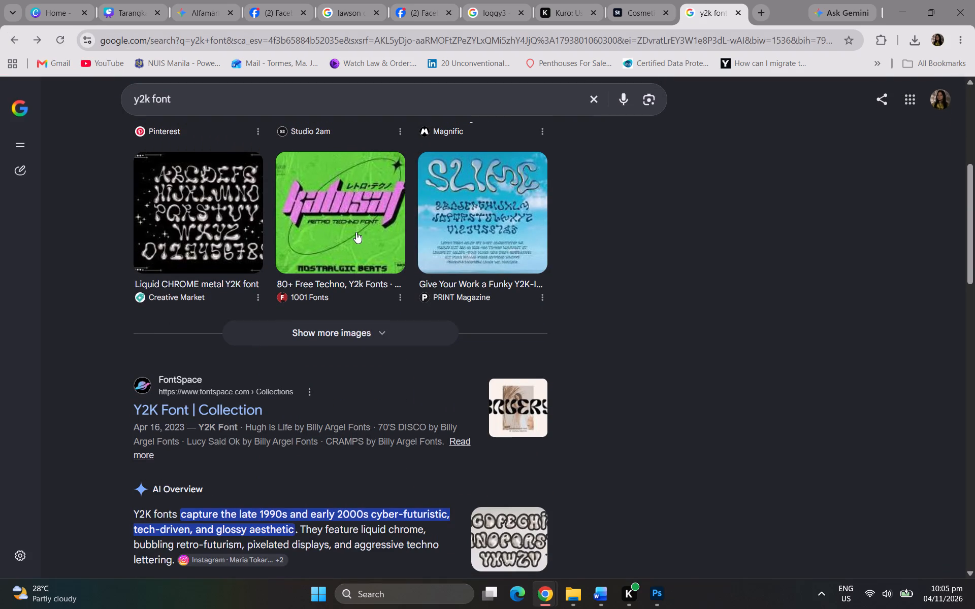
click(324, 293)
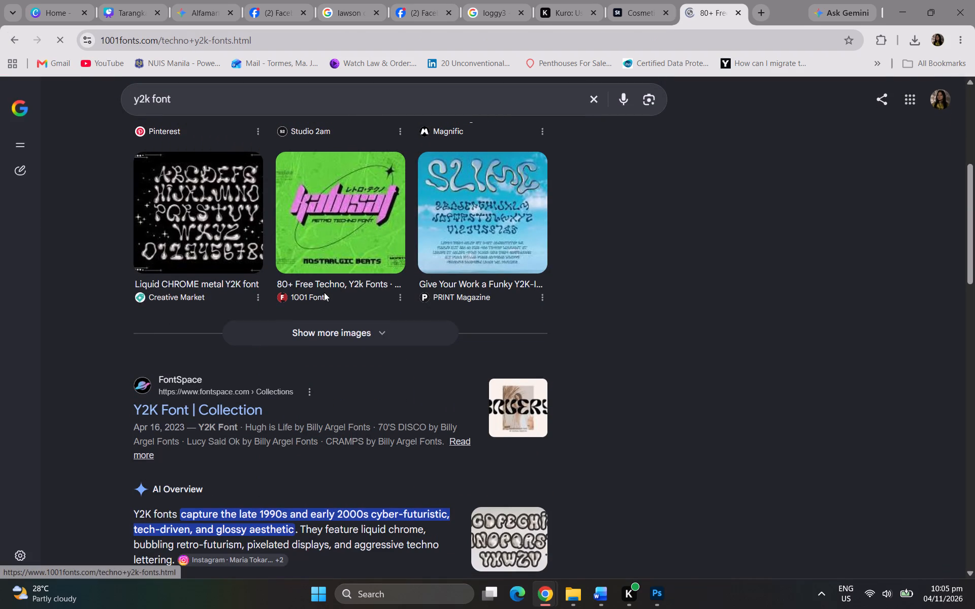
Reopen the Audio Nugget font's page from the list and enter "ga" as its preview text.
scroll(324, 289, down, 4)
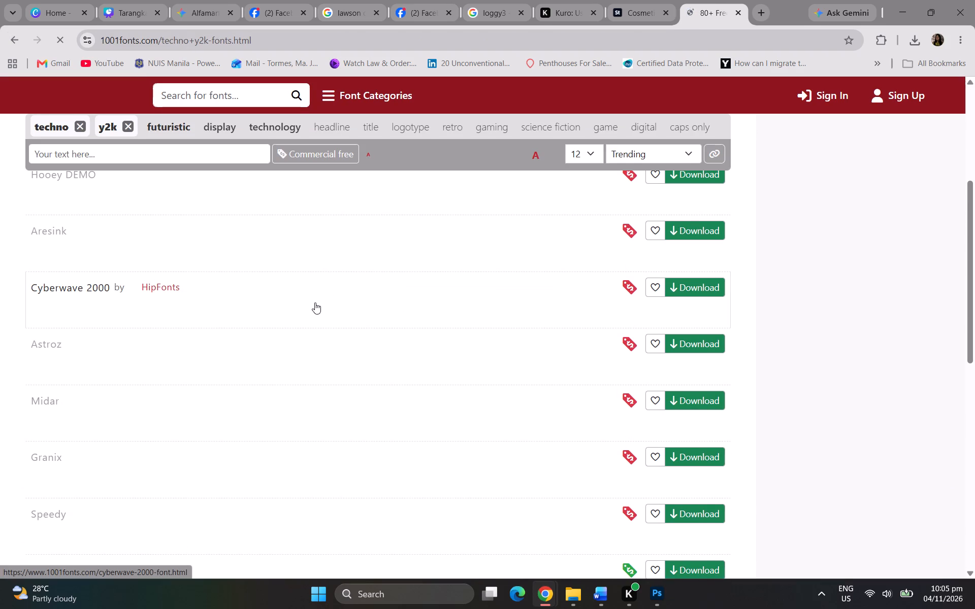
scroll(315, 301, down, 6)
scroll(307, 283, up, 2)
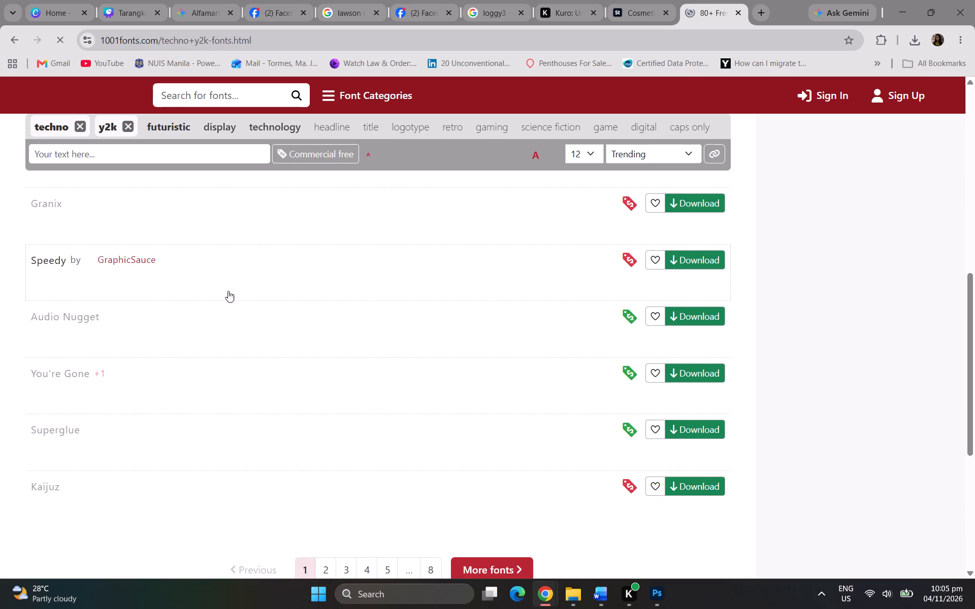
click(99, 334)
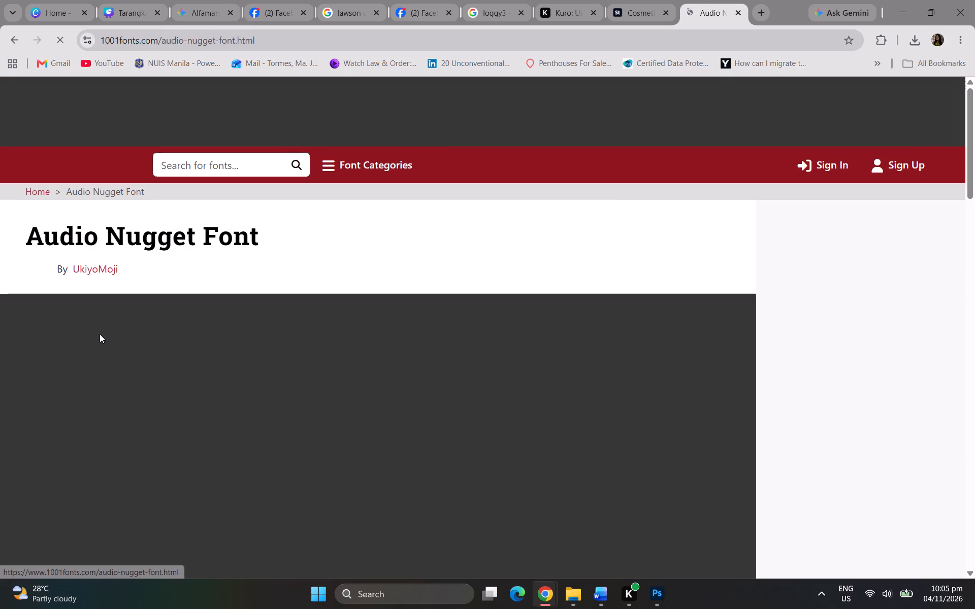
scroll(954, 389, down, 4)
scroll(434, 382, down, 3)
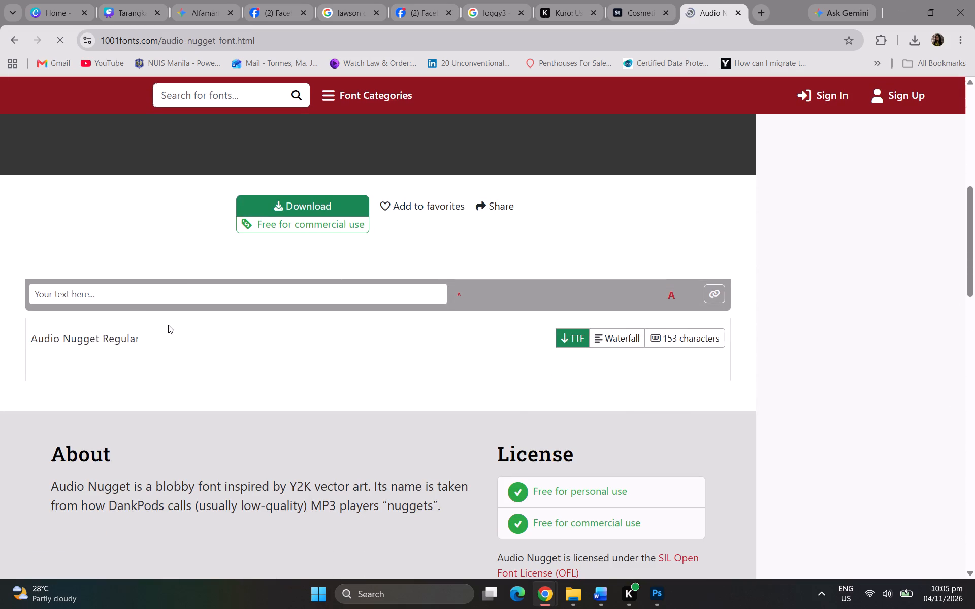
click(171, 286)
text(ga)
Look through the Audio Nugget page for its preview, license, gallery and related categories.
scroll(171, 286, up, 5)
scroll(171, 286, down, 10)
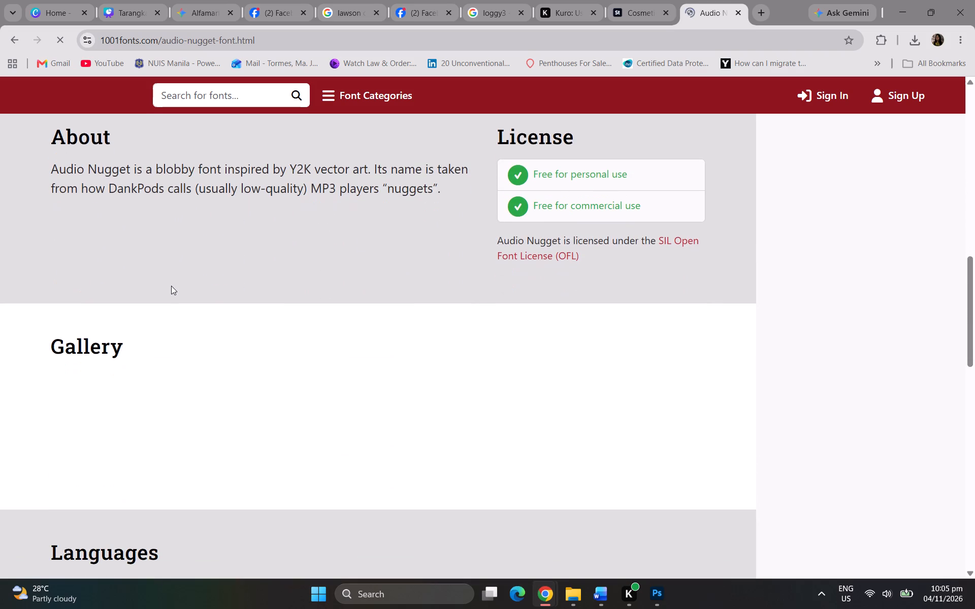
scroll(171, 286, down, 8)
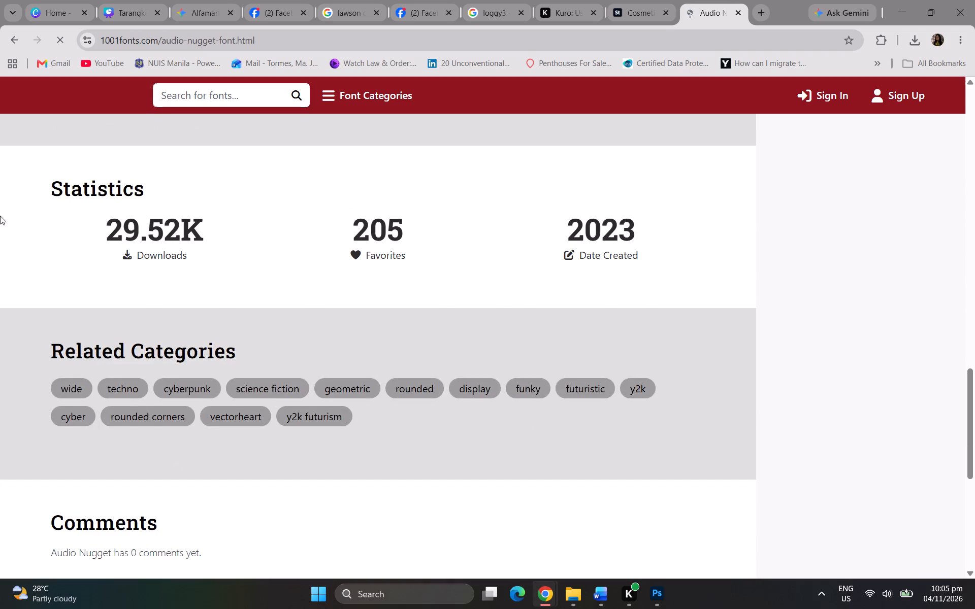
scroll(3, 208, up, 20)
scroll(3, 208, up, 2)
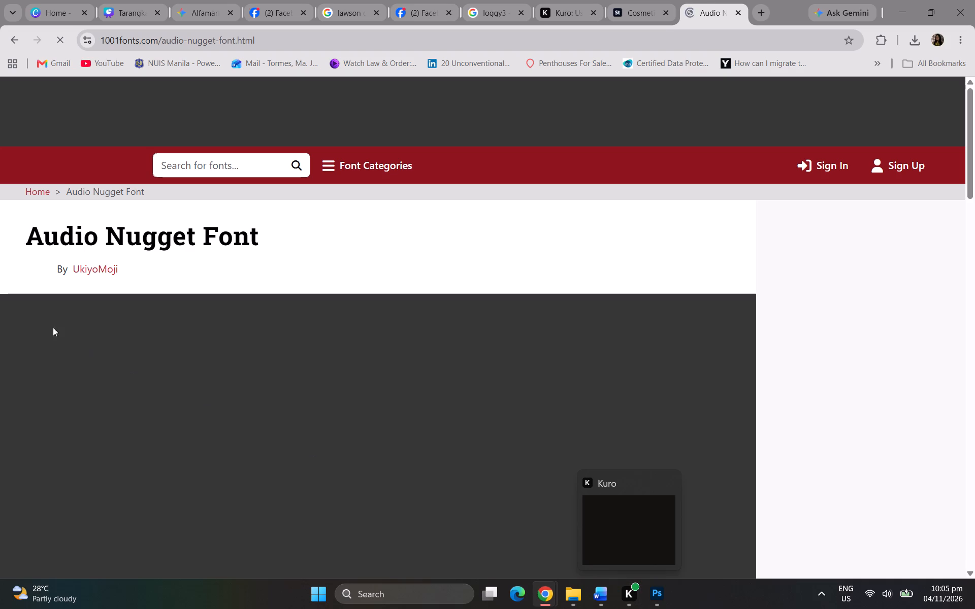
scroll(532, 500, down, 4)
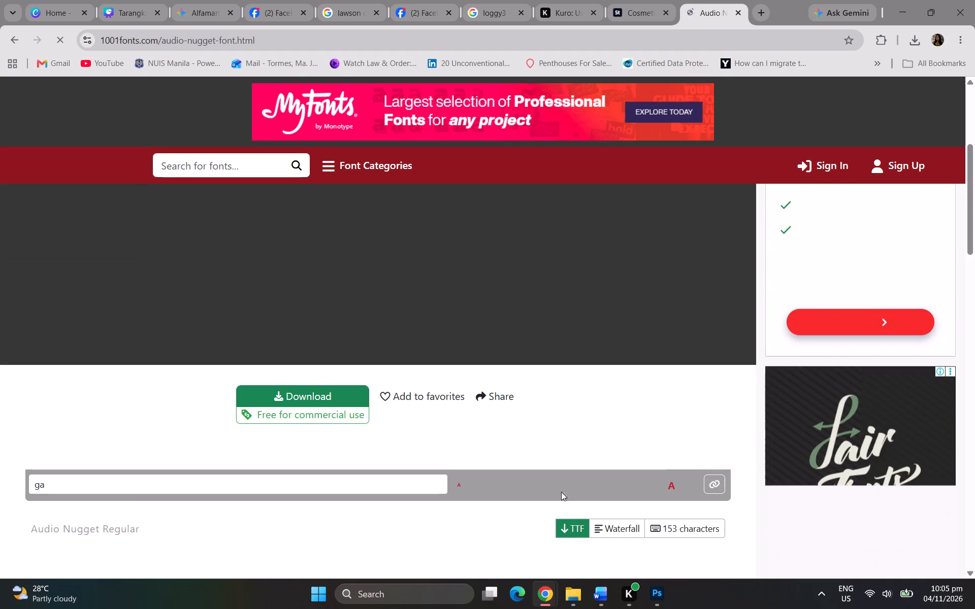
scroll(511, 480, up, 5)
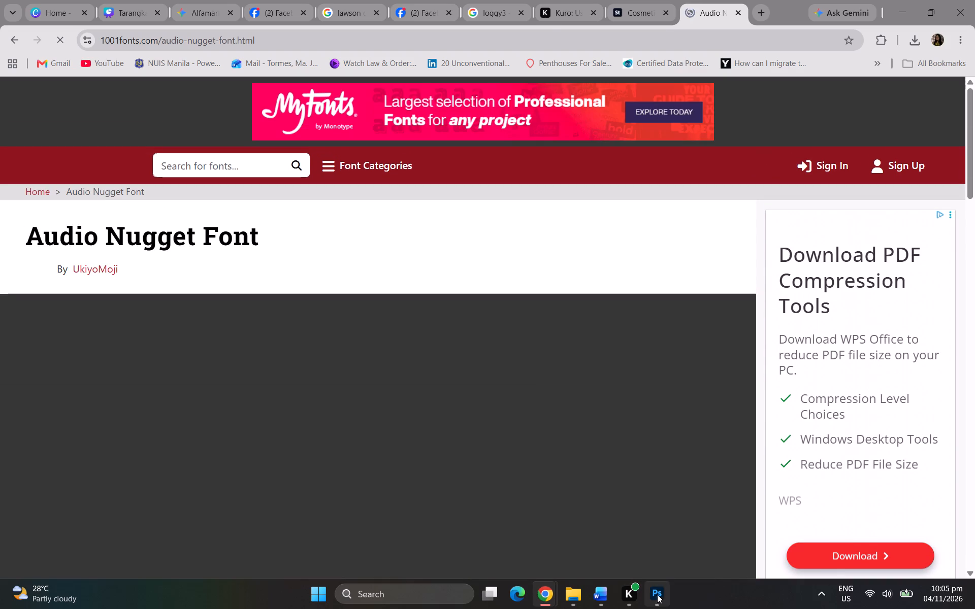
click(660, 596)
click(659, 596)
Search Google for "internet speed test" in a new tab and run the built-in speed test.
click(757, 4)
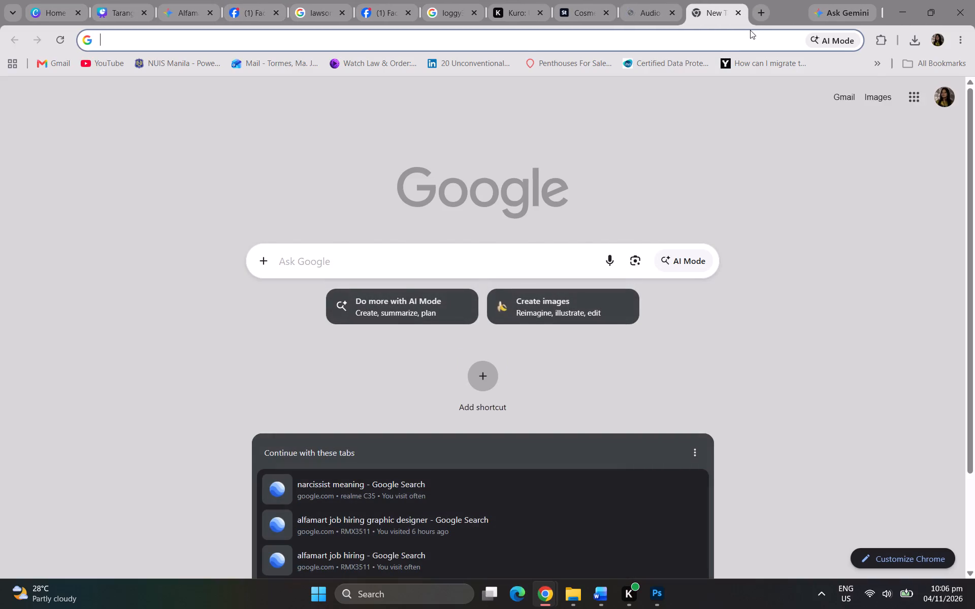
text(internet spe)
key(Return)
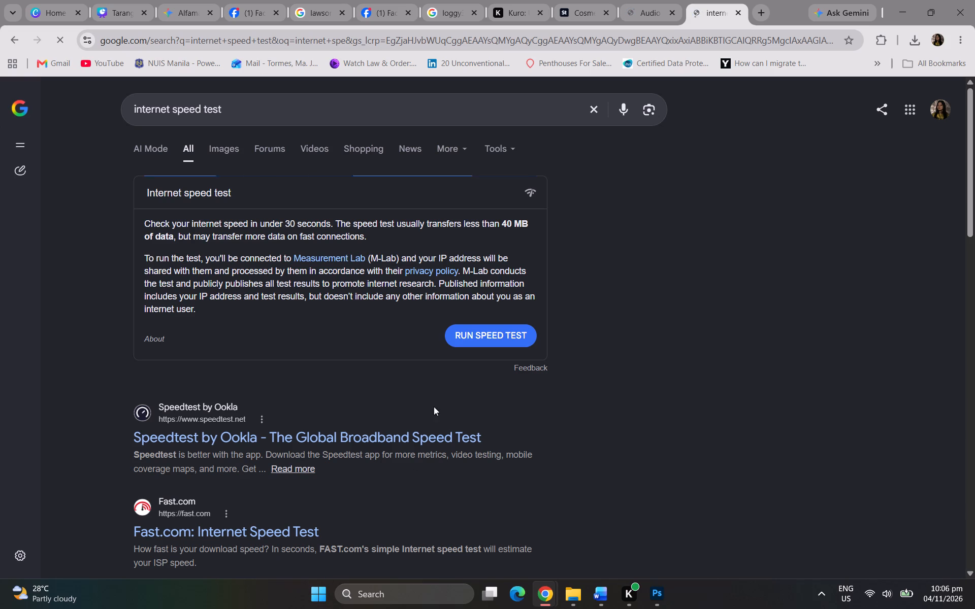
click(469, 343)
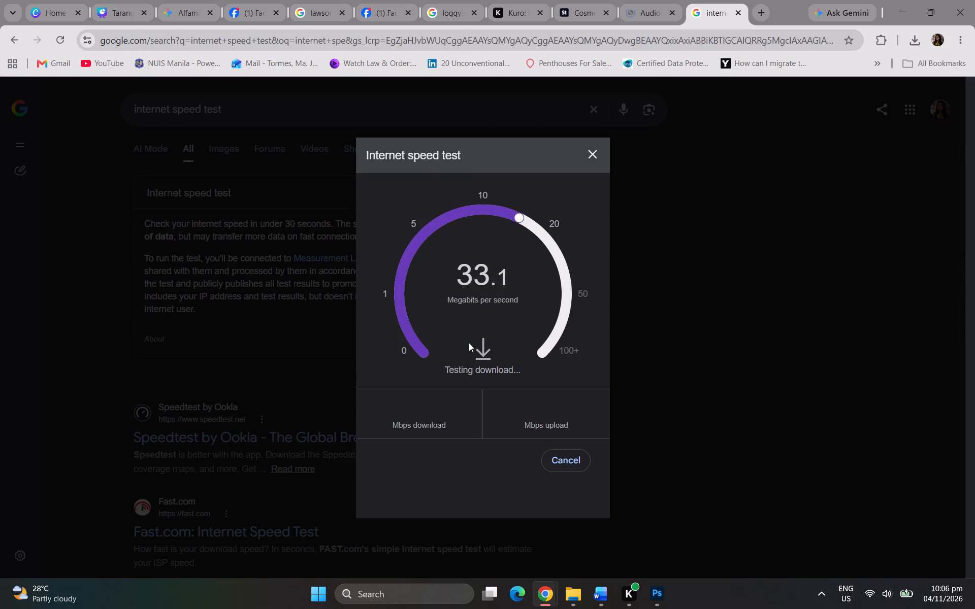
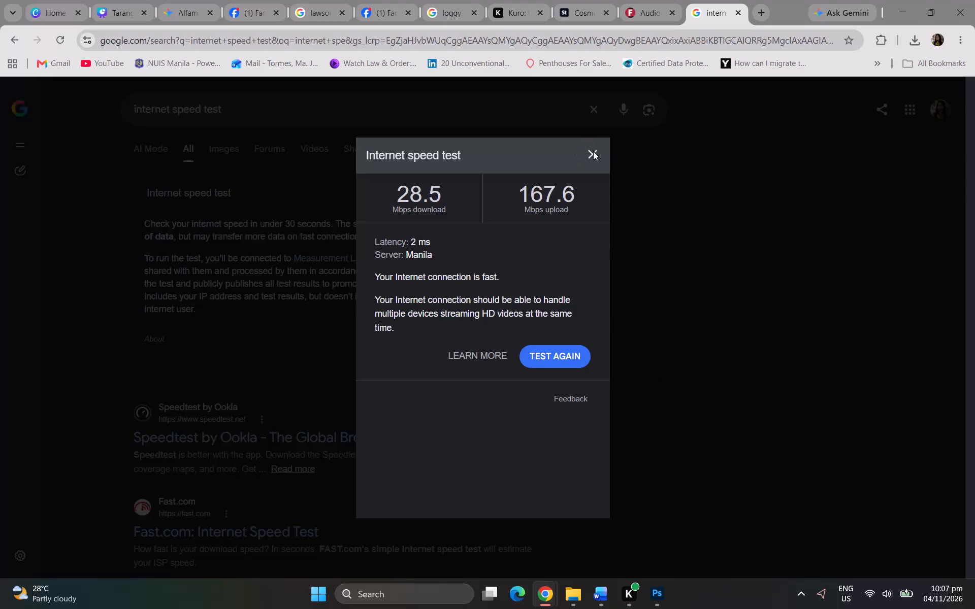
Close the internet speed test results window and return to the search results page.
click(593, 151)
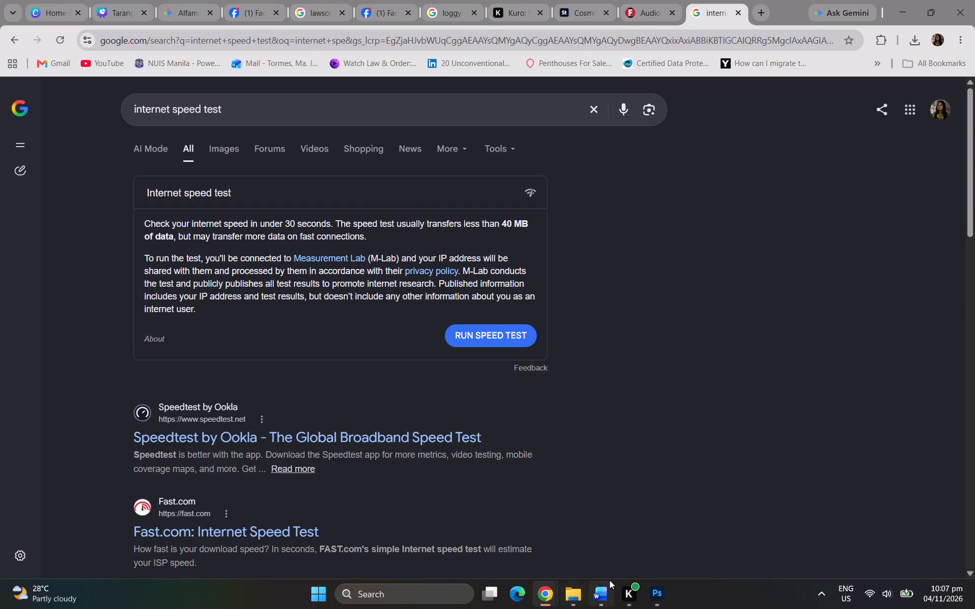
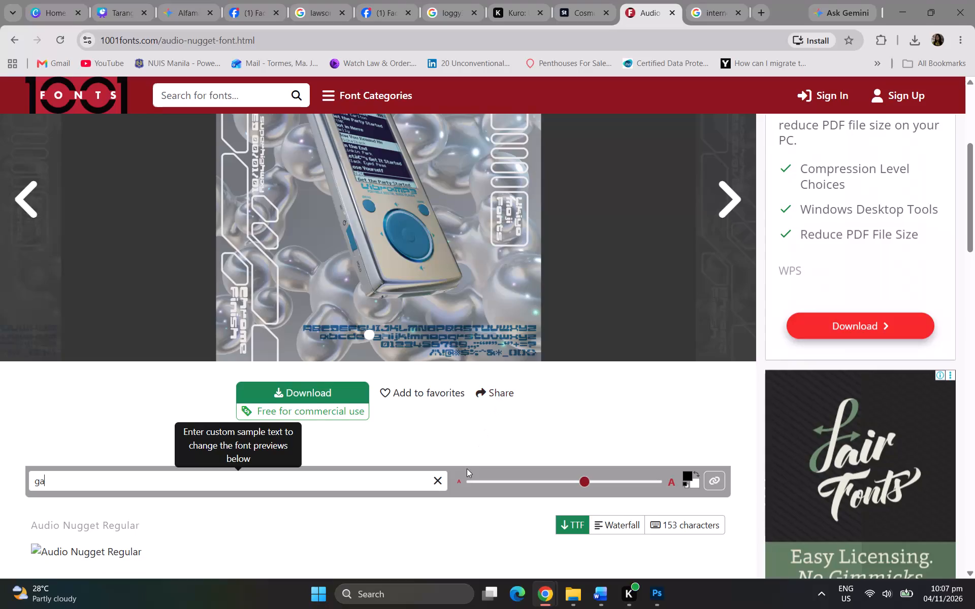
Examine the Audio Nugget font's text preview and gallery images, and return to the Techno, Y2k Fonts list.
scroll(452, 476, down, 1)
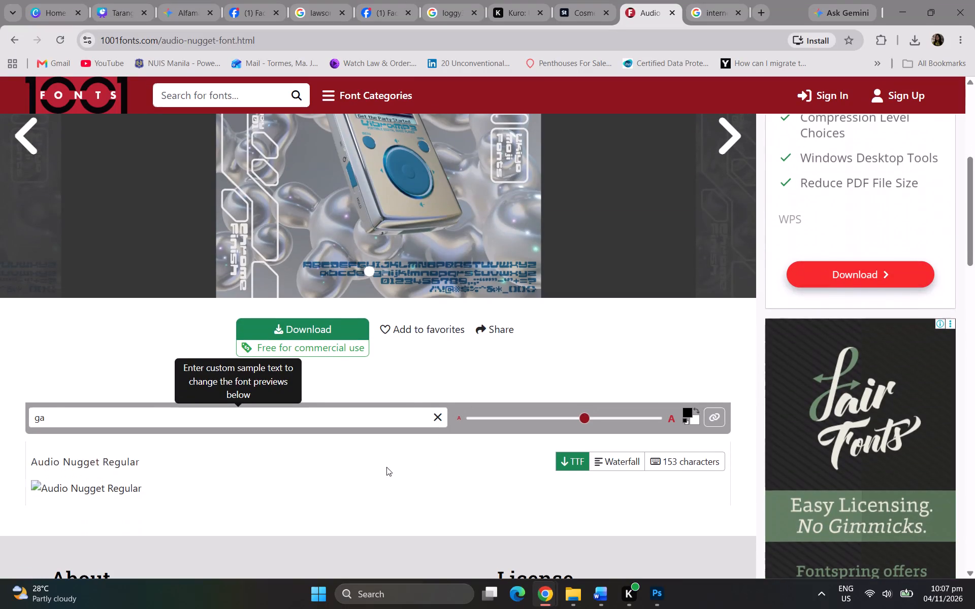
scroll(370, 422, up, 4)
click(729, 401)
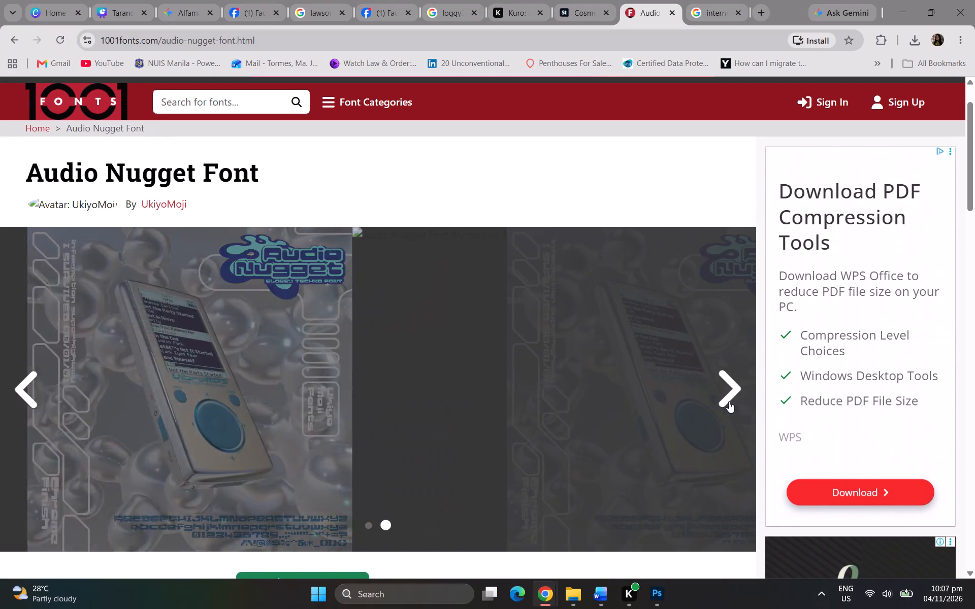
click(728, 401)
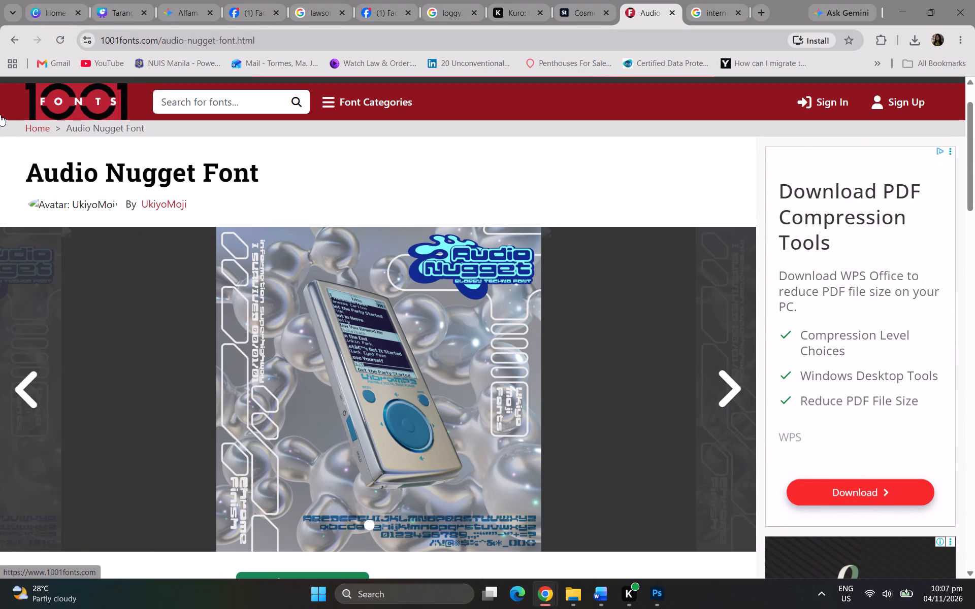
click(9, 50)
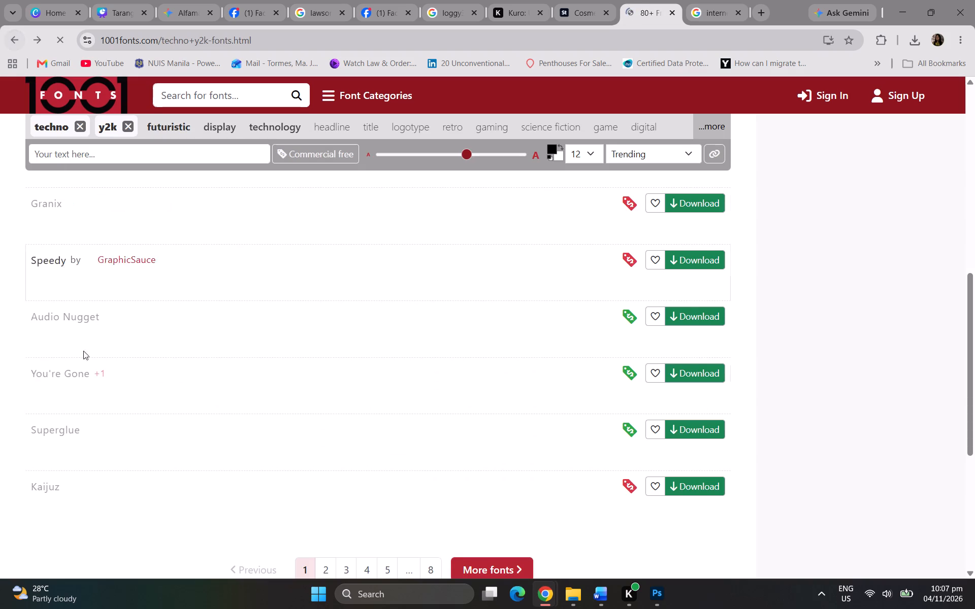
Look through the remaining font previews on page 1 of the Techno, Y2k Fonts list.
click(71, 381)
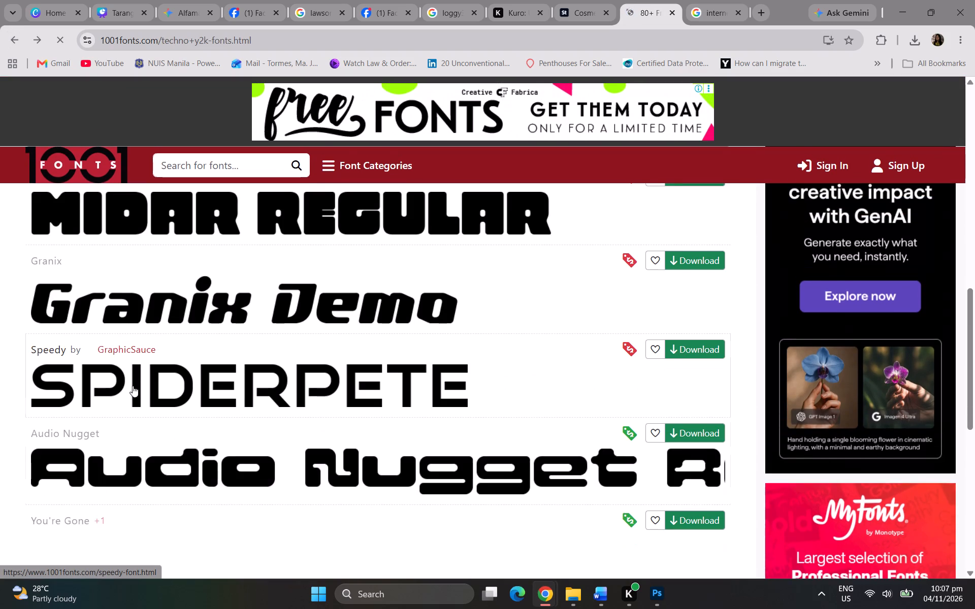
scroll(114, 440, up, 2)
scroll(114, 440, down, 6)
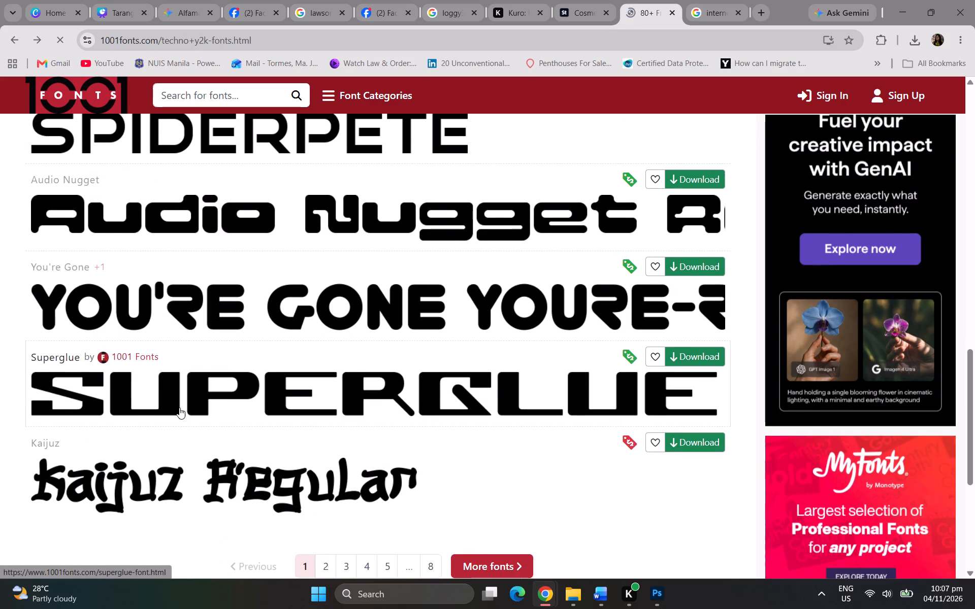
scroll(179, 409, down, 3)
Open page 2 of the Techno, Y2k Fonts list and examine its font previews for a title style.
click(327, 380)
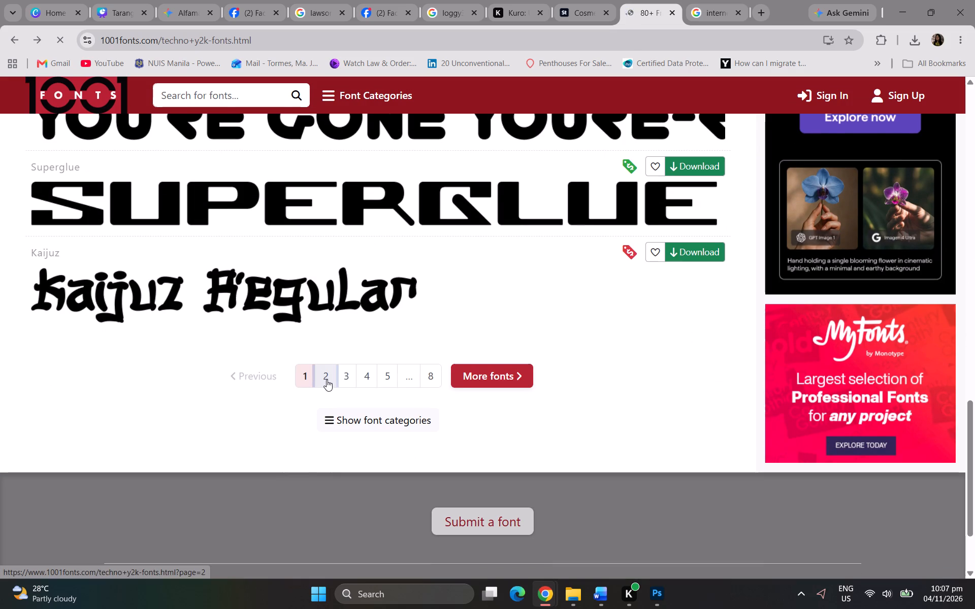
scroll(318, 415, up, 10)
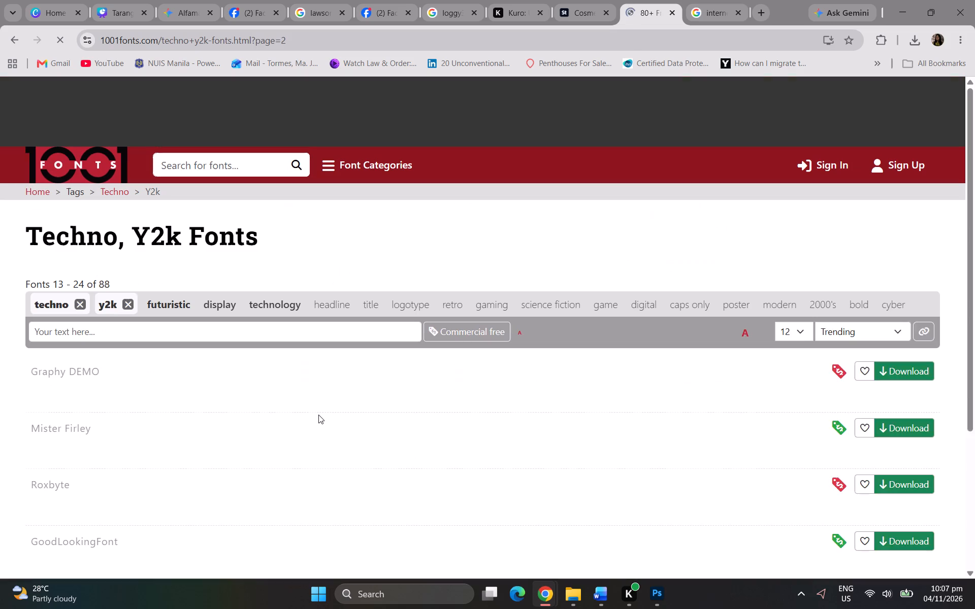
scroll(255, 446, down, 2)
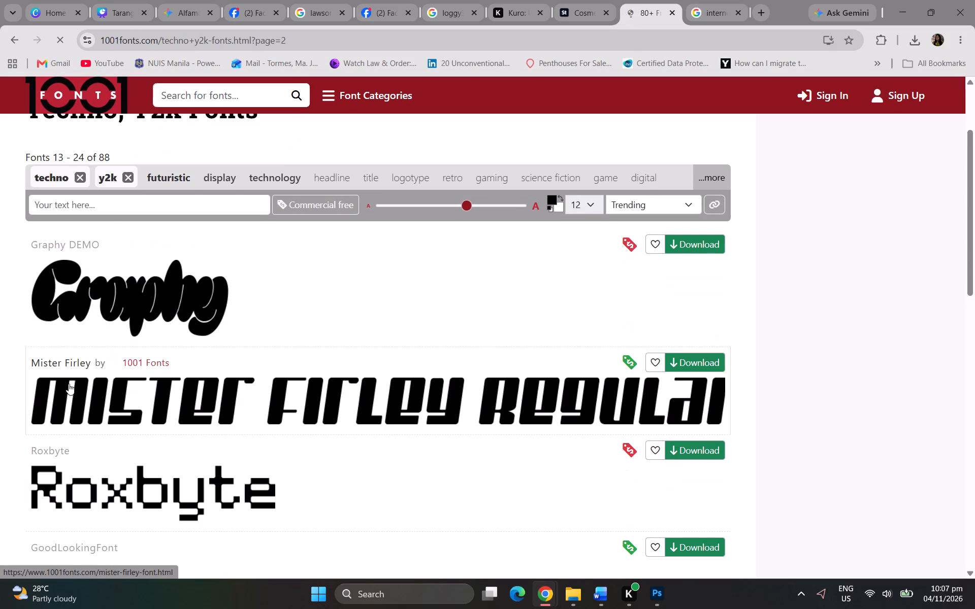
scroll(284, 410, down, 4)
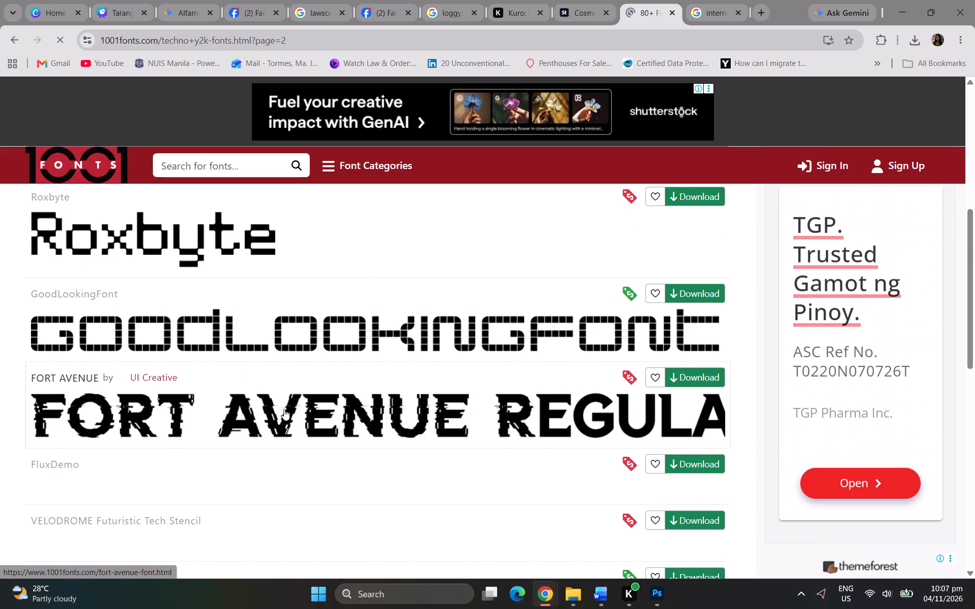
scroll(284, 409, down, 3)
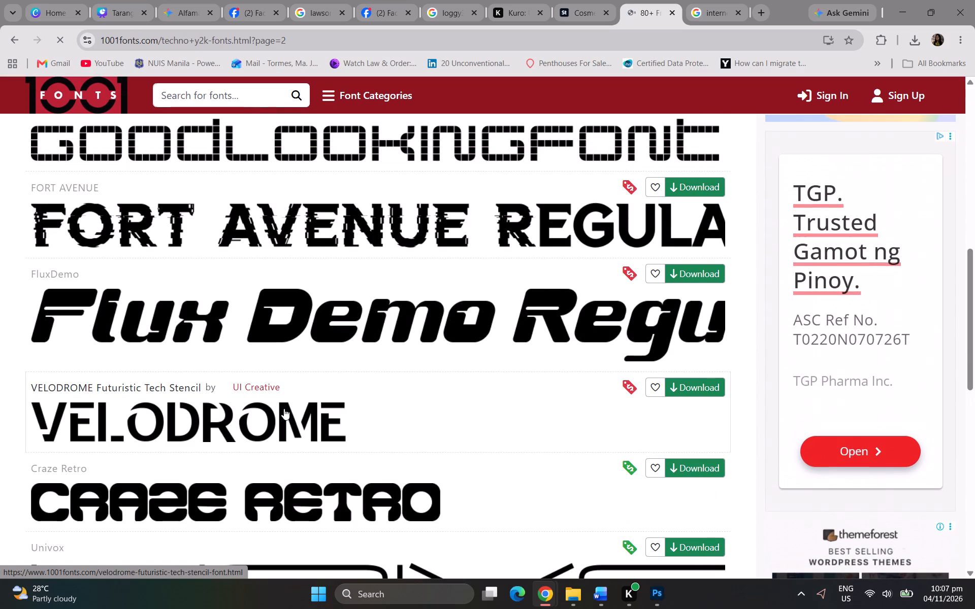
scroll(284, 409, down, 3)
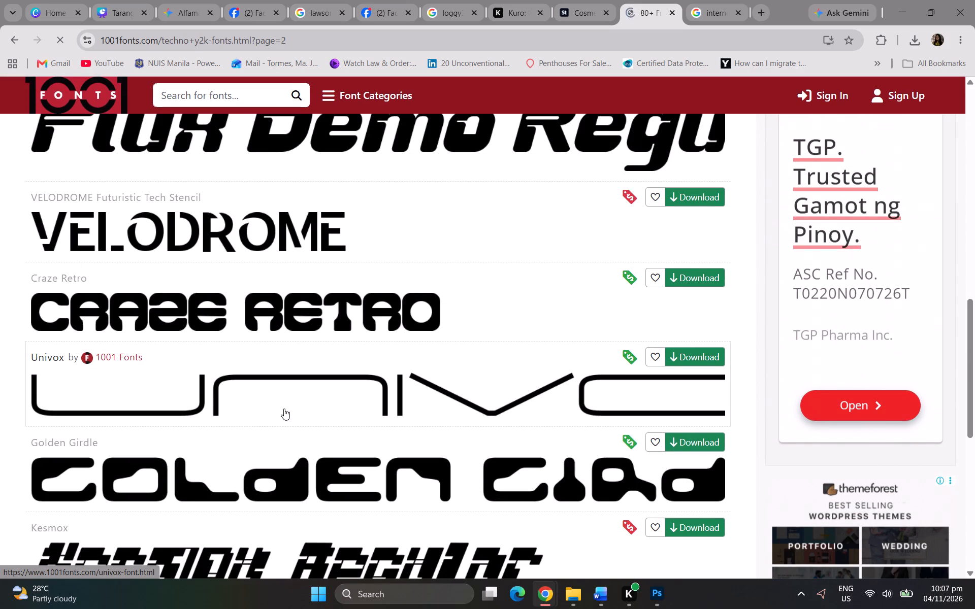
scroll(284, 409, down, 3)
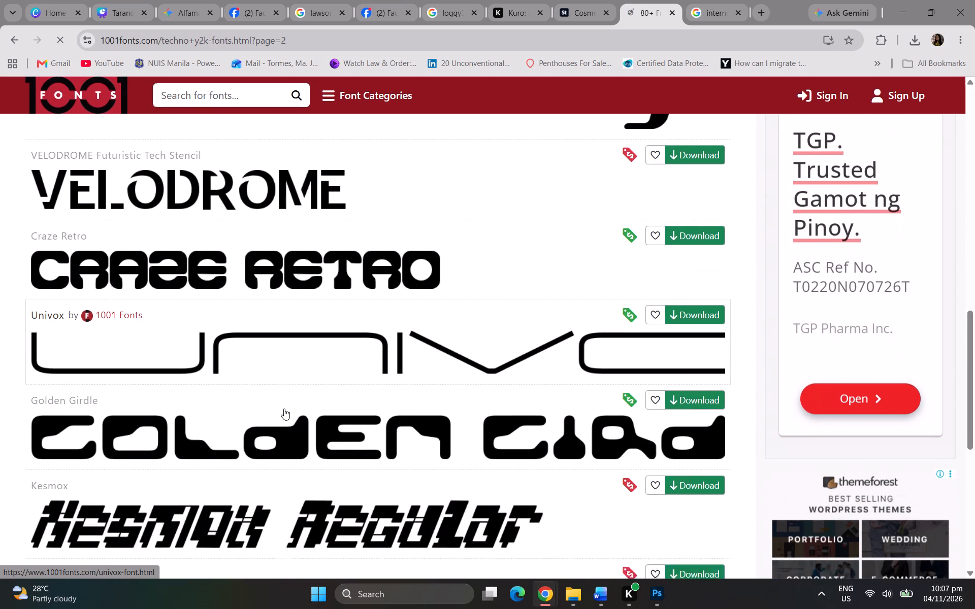
scroll(284, 409, down, 2)
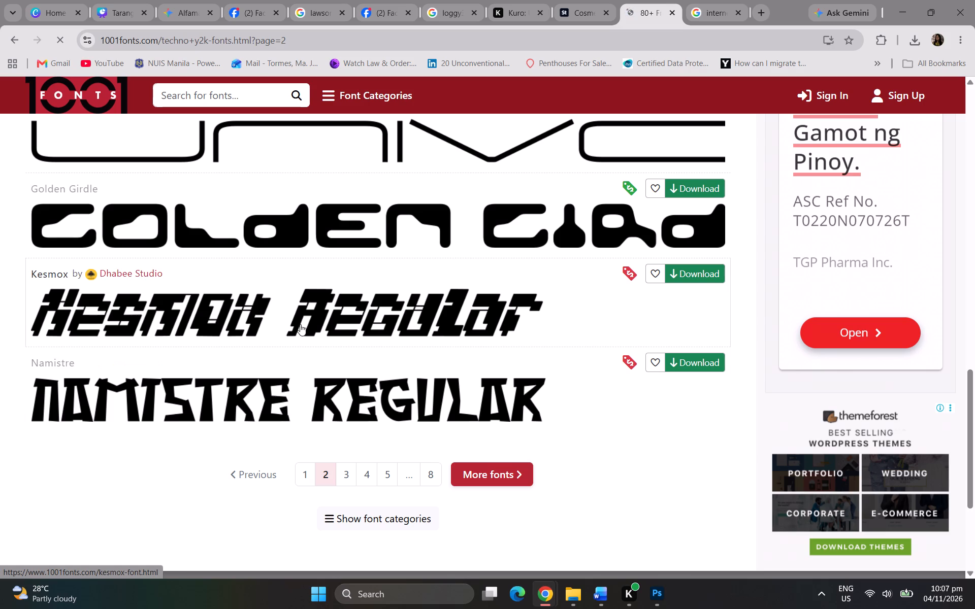
Open page 3 of the Techno, Y2k Fonts list and examine its font previews for a title style.
click(345, 475)
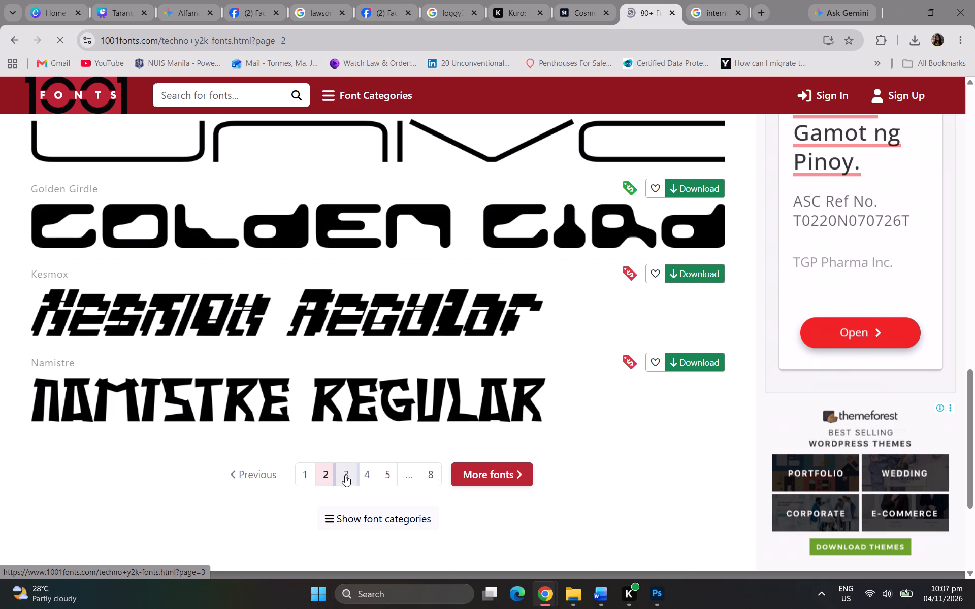
scroll(361, 396, up, 7)
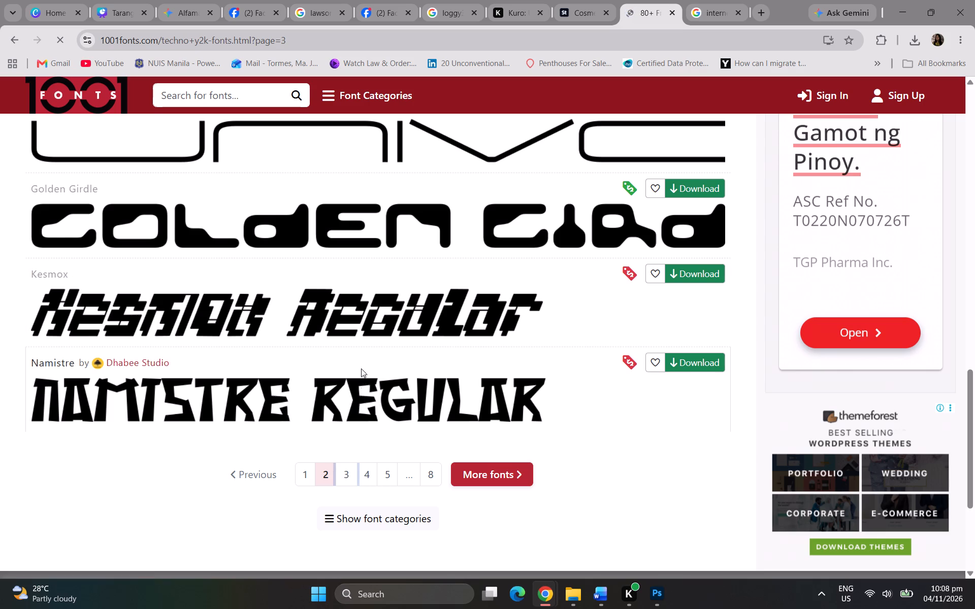
scroll(337, 381, down, 4)
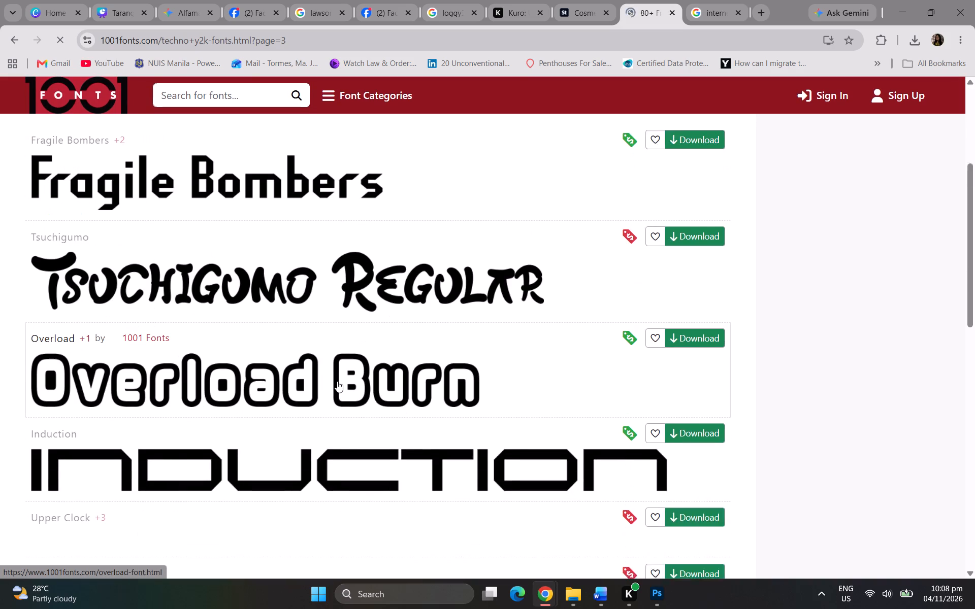
scroll(337, 381, down, 2)
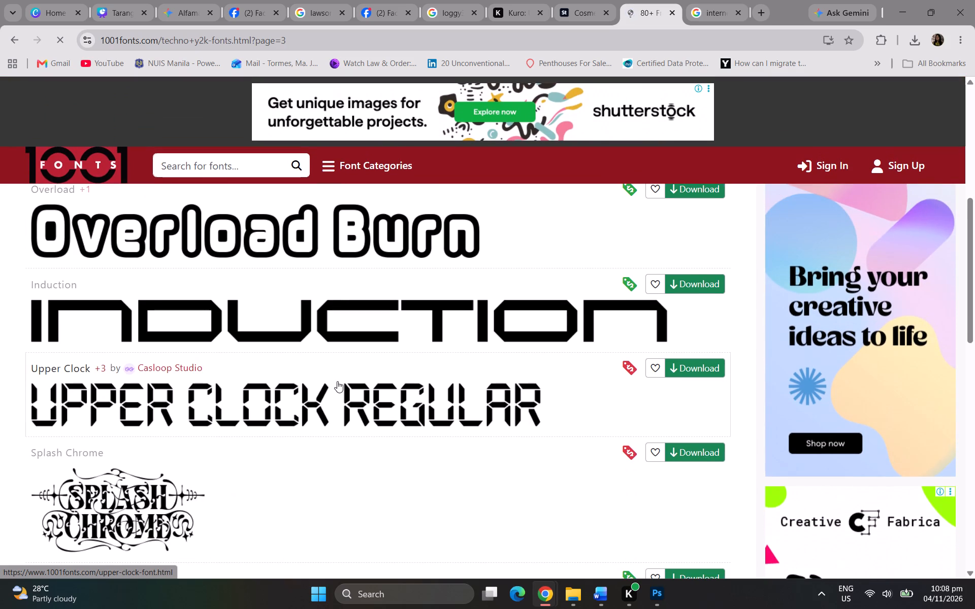
scroll(337, 381, down, 3)
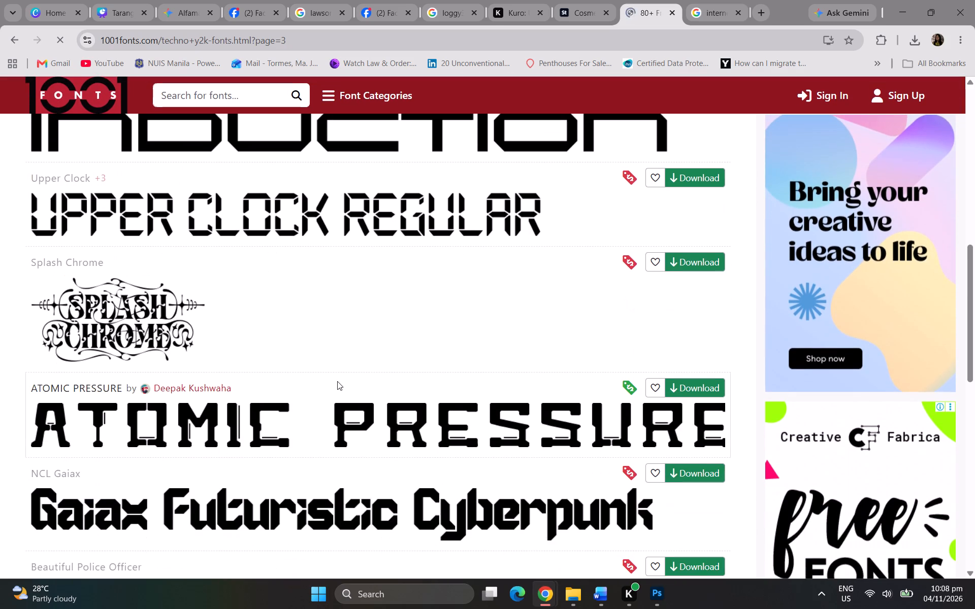
scroll(337, 381, down, 7)
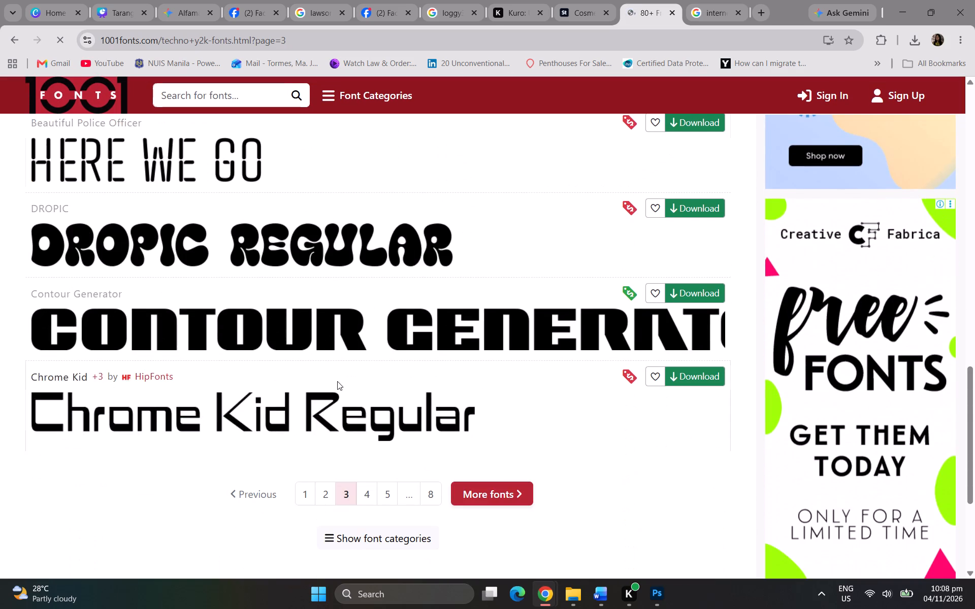
scroll(337, 381, down, 3)
Open page 4 of the Techno, Y2k Fonts list, examine its font previews, and go back one page.
click(357, 311)
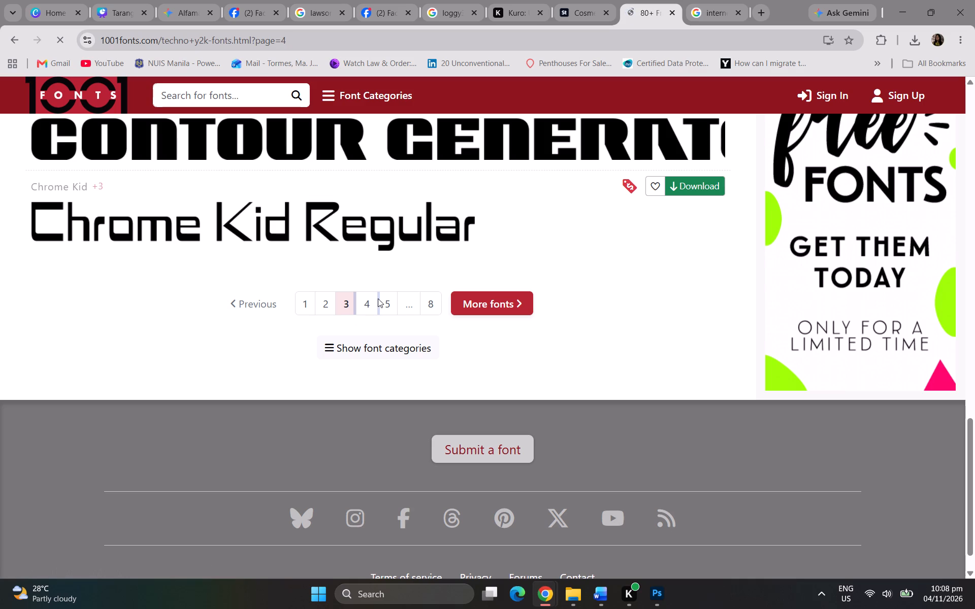
click(370, 307)
scroll(408, 404, down, 3)
scroll(266, 412, down, 4)
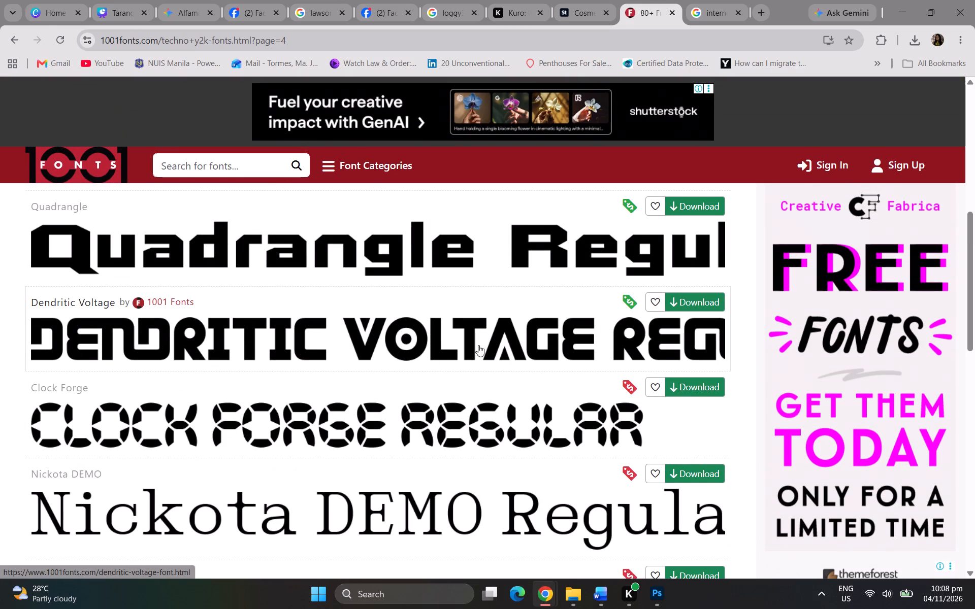
scroll(192, 421, down, 5)
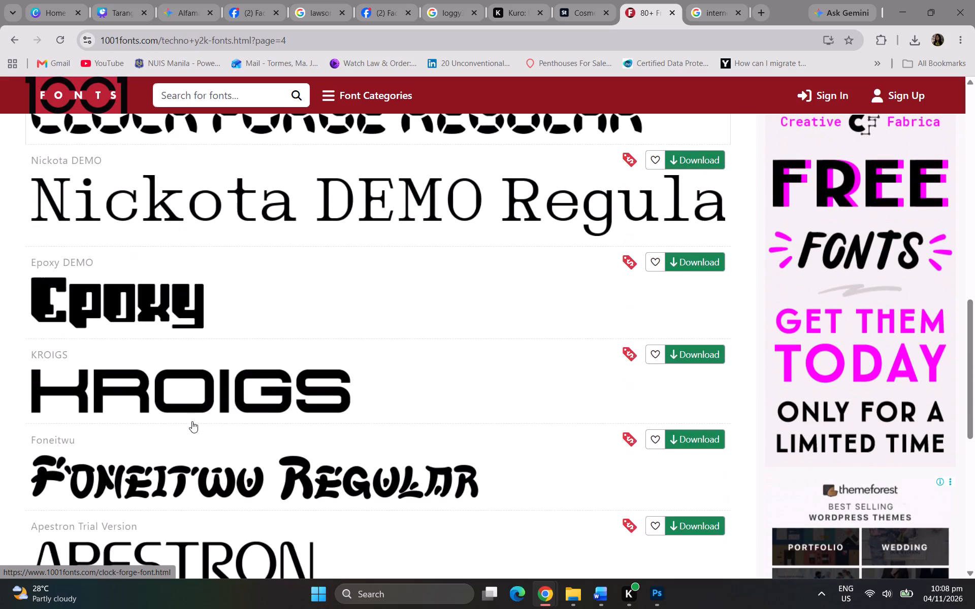
scroll(192, 421, down, 6)
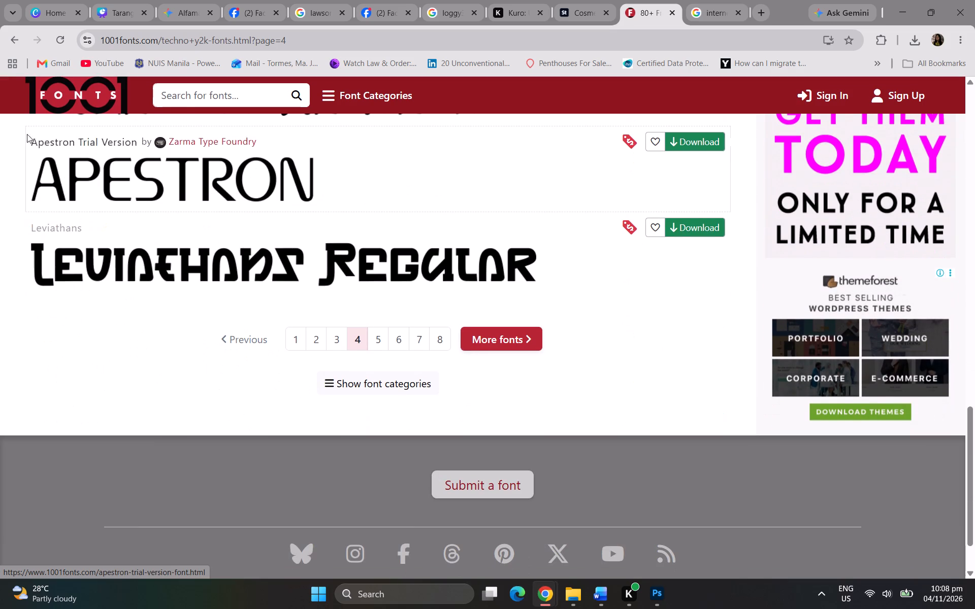
click(11, 30)
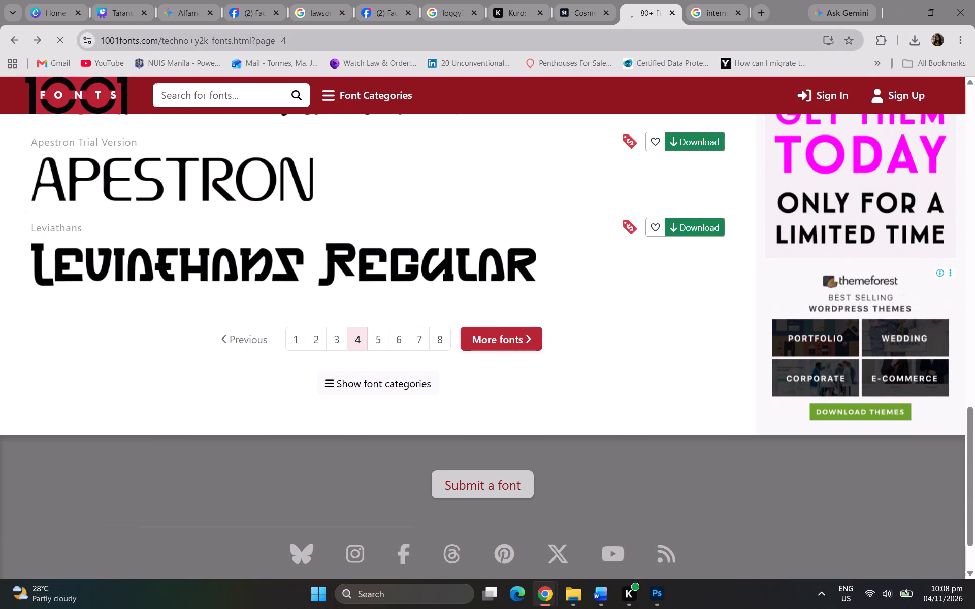
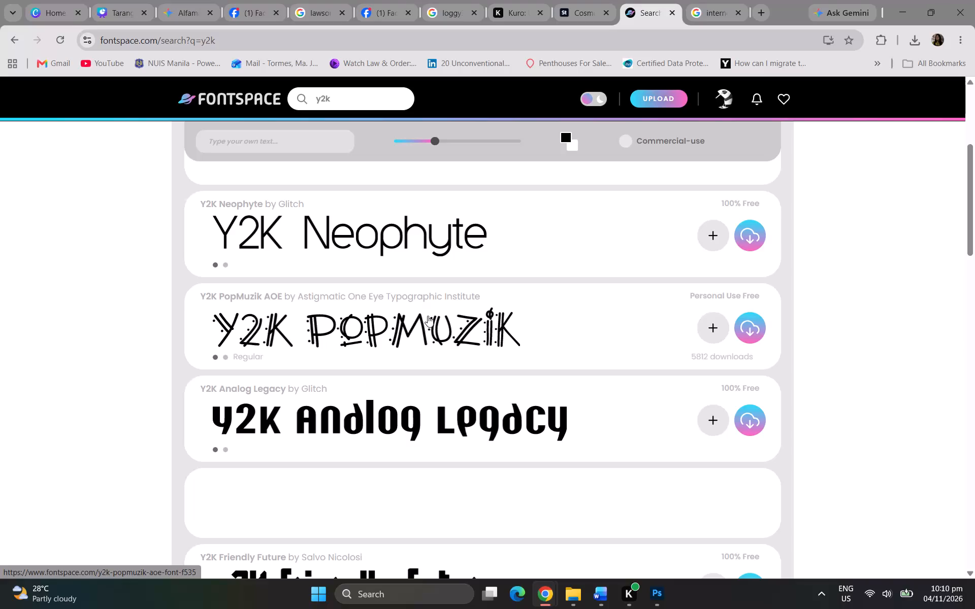
Examine the font previews in the FontSpace search results for "y2k" to find a title style.
scroll(429, 315, down, 2)
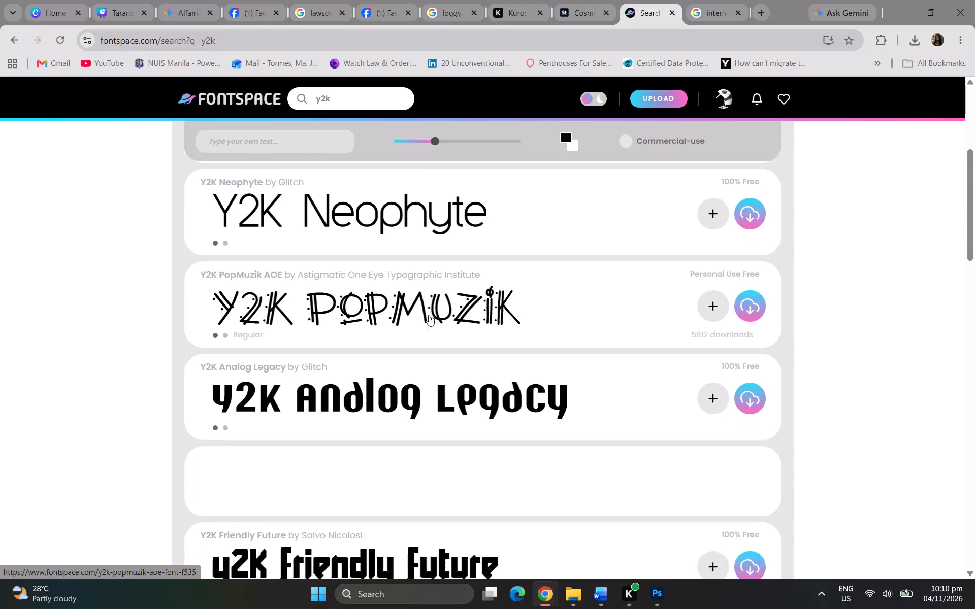
scroll(429, 315, down, 5)
scroll(443, 389, down, 4)
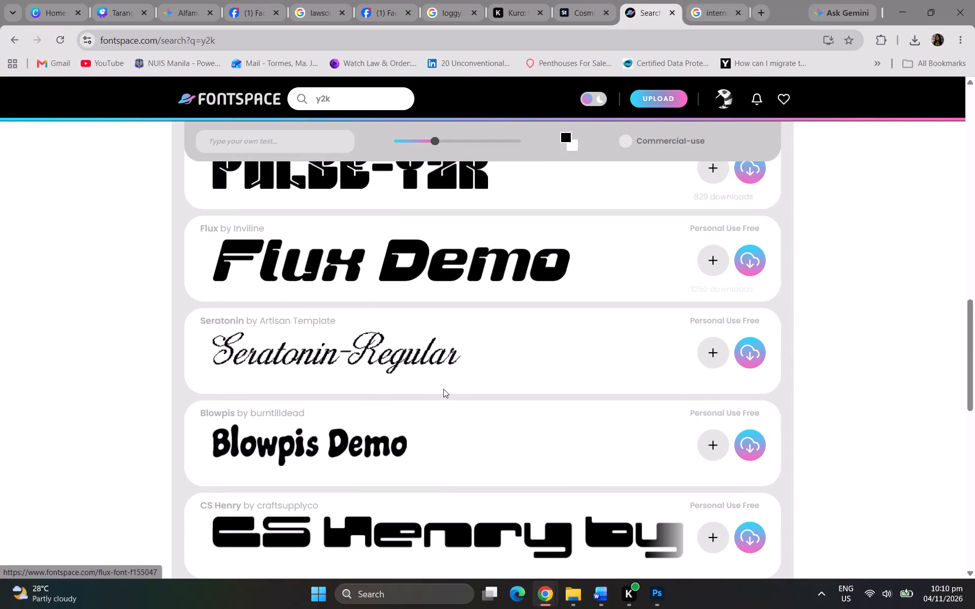
scroll(443, 389, down, 9)
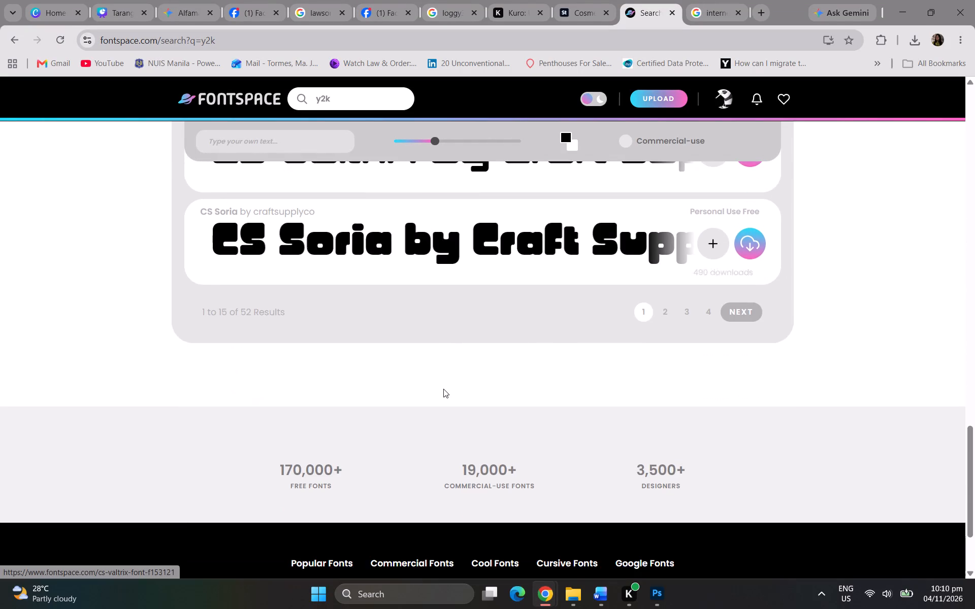
scroll(443, 389, up, 18)
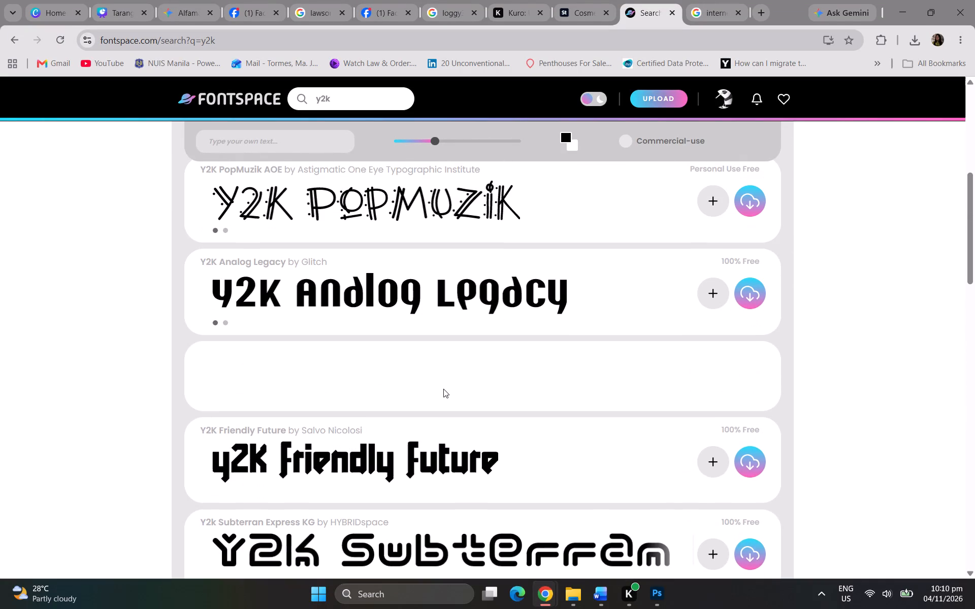
scroll(443, 389, up, 11)
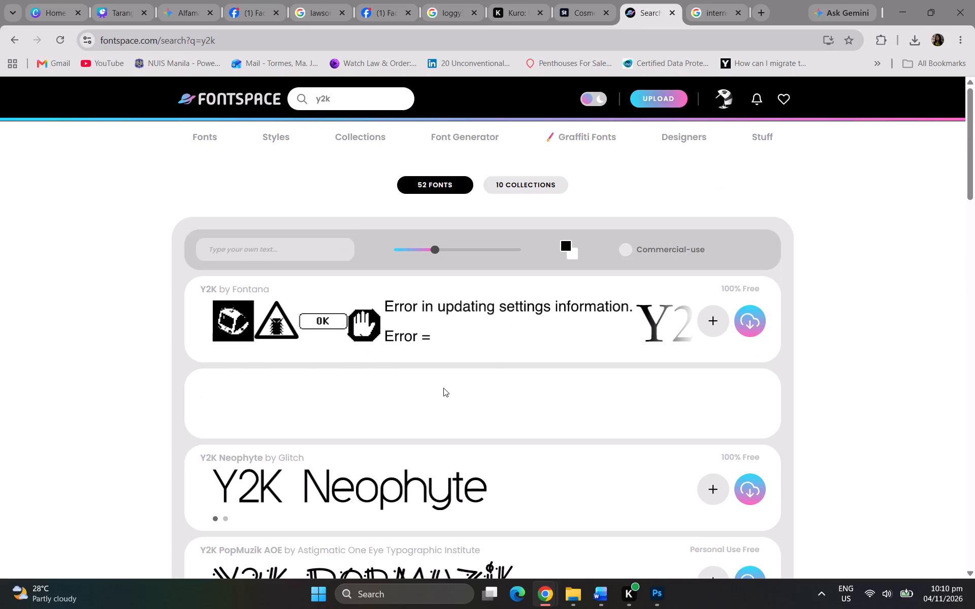
click(589, 0)
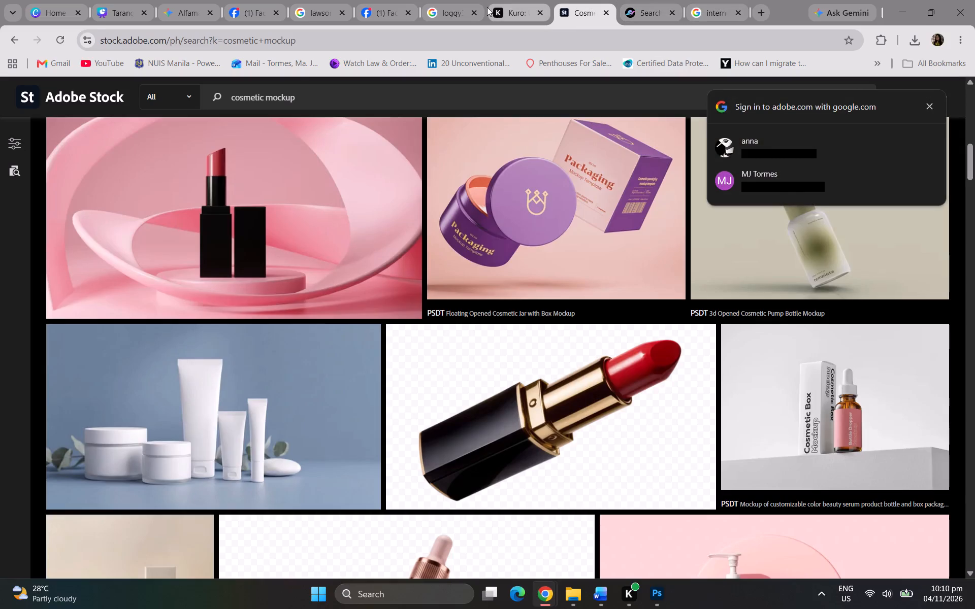
click(627, 0)
scroll(528, 410, down, 4)
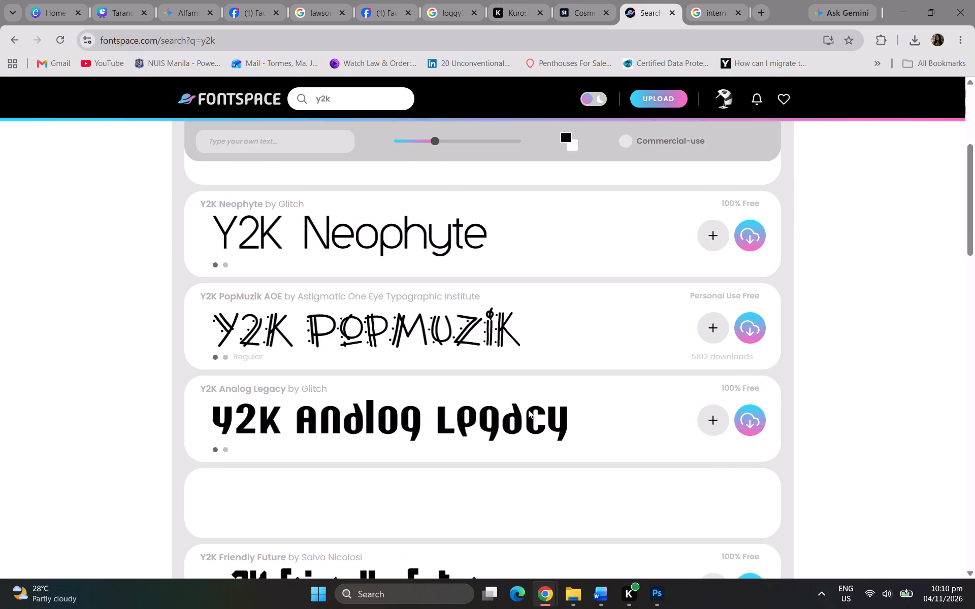
scroll(528, 410, down, 11)
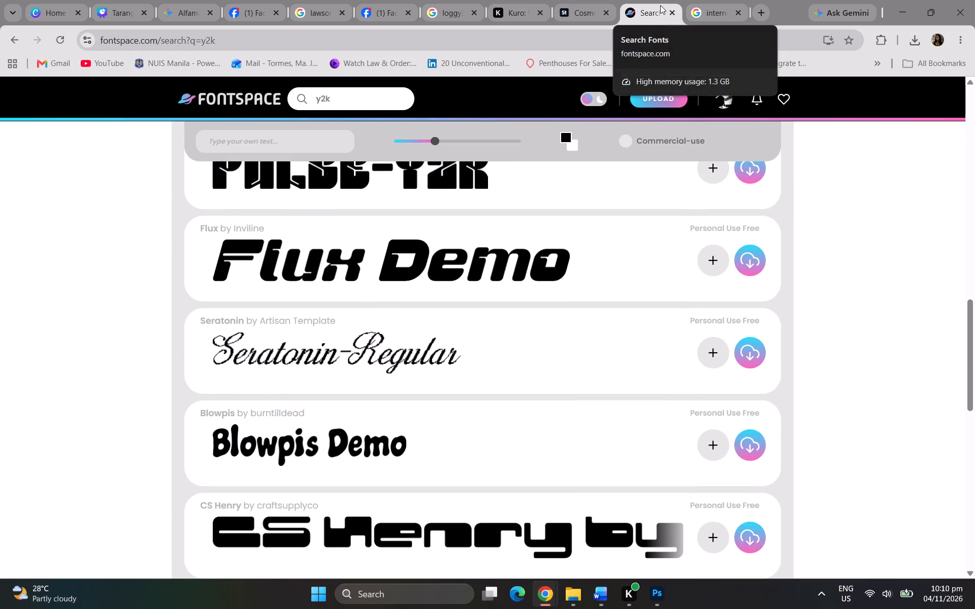
Search the web for "y2k font" and open the FontSpace Y2K Font collection.
click(688, 0)
click(688, 26)
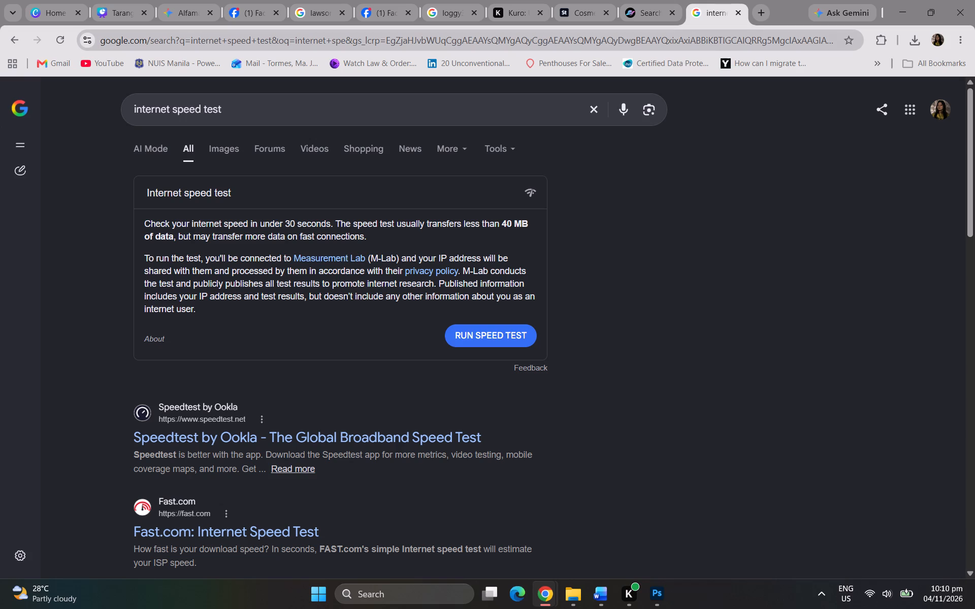
text(yw)
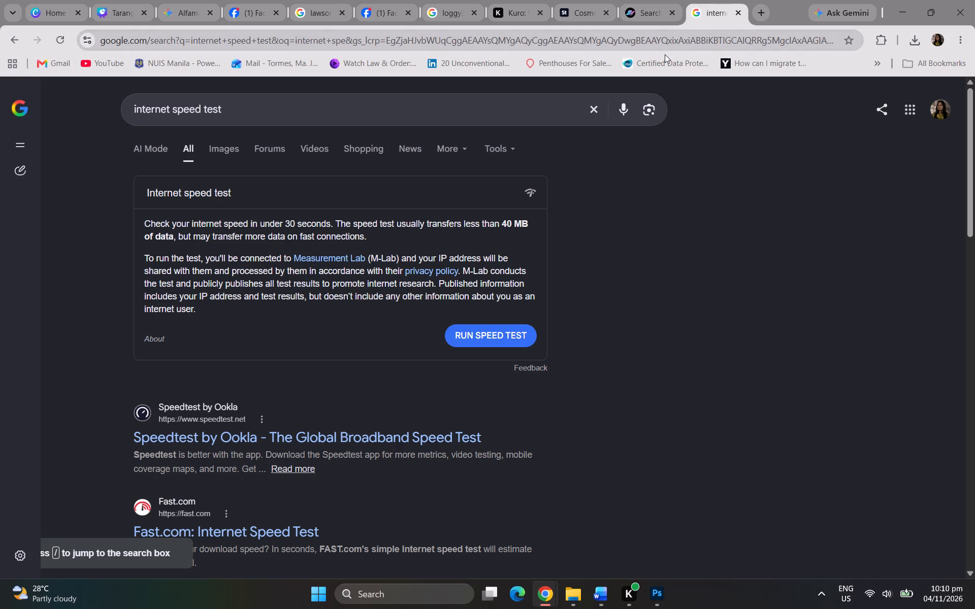
click(664, 38)
text(yw)
key(BackSpace)
key(2)
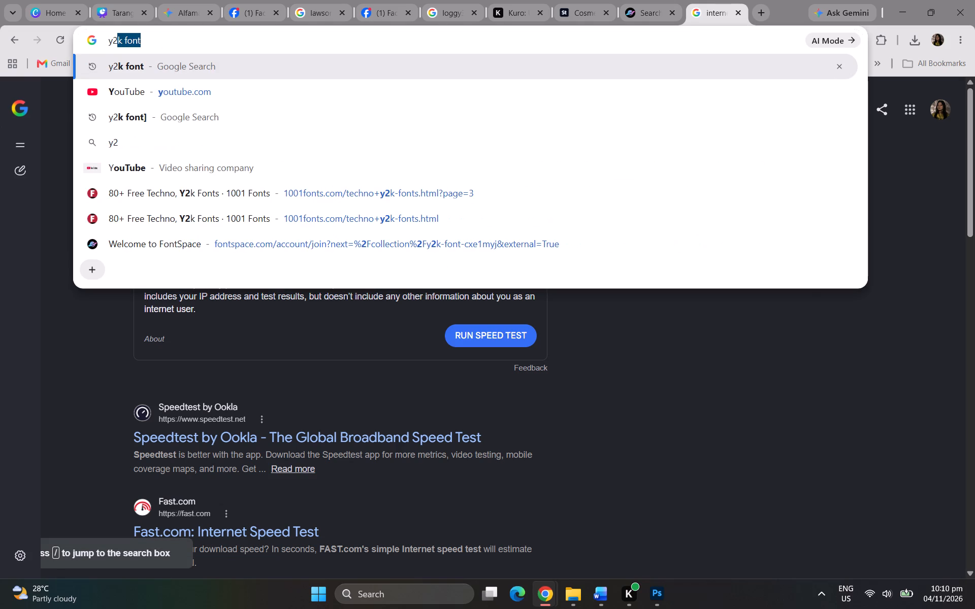
click(427, 72)
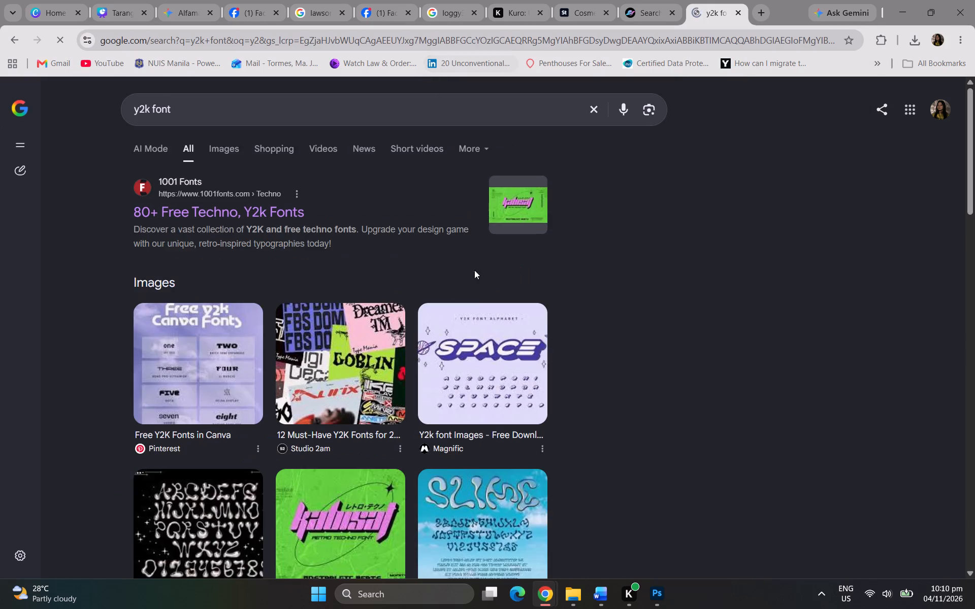
scroll(474, 358, down, 7)
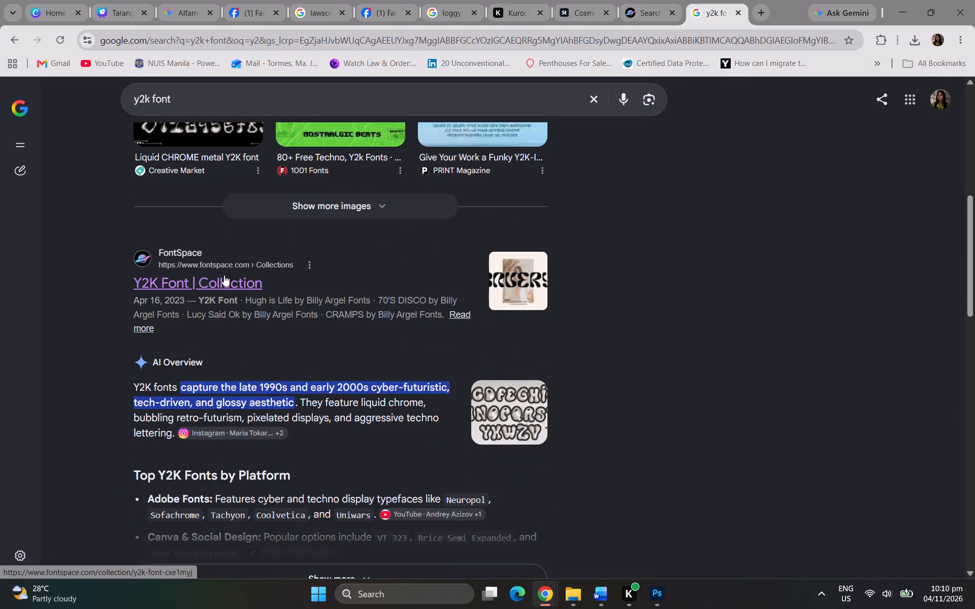
click(224, 275)
Download the PSYCHO font from the Y2K Font collection and check the recent downloads.
scroll(449, 370, down, 3)
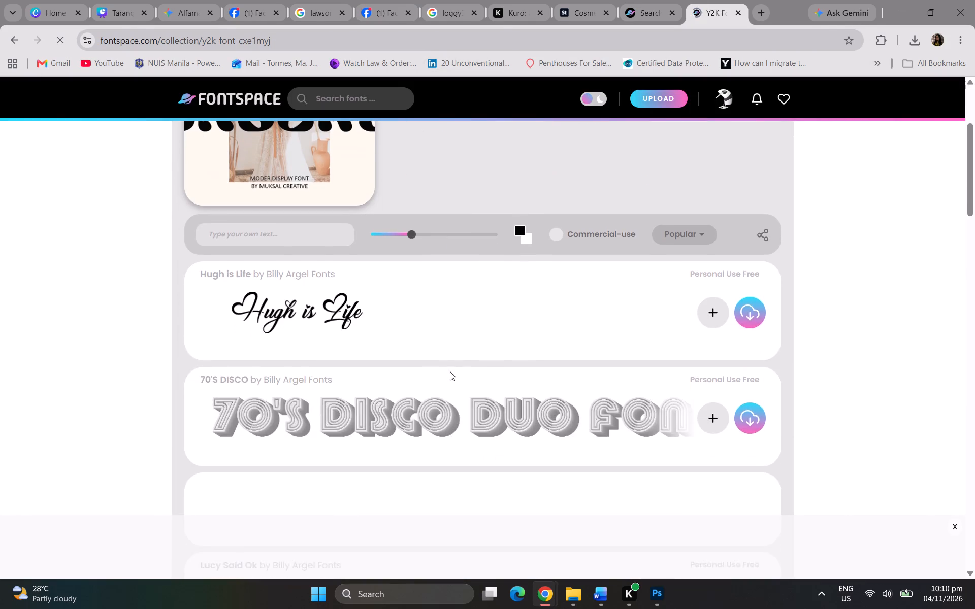
scroll(450, 372, down, 5)
scroll(536, 377, down, 7)
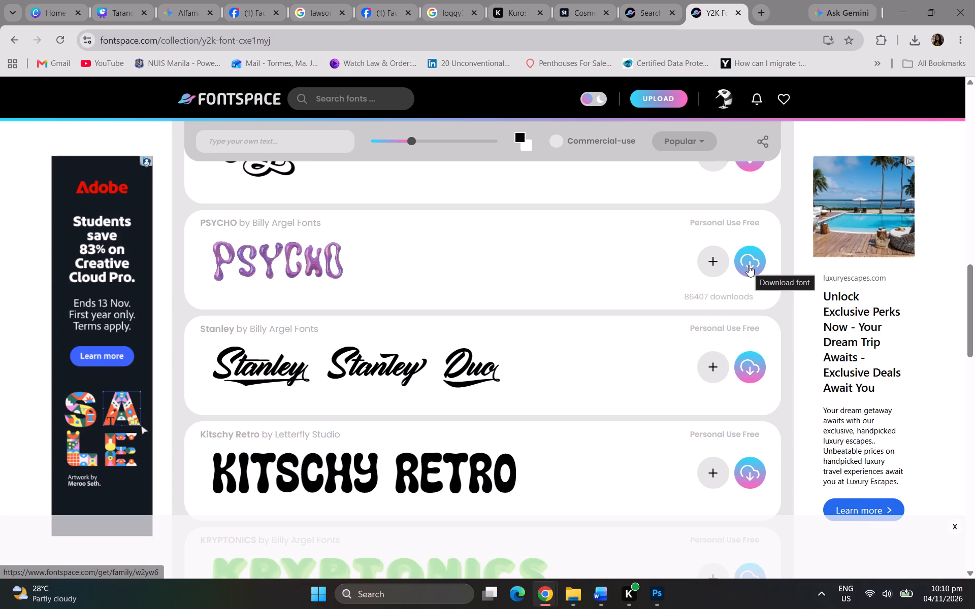
click(749, 265)
scroll(626, 317, down, 3)
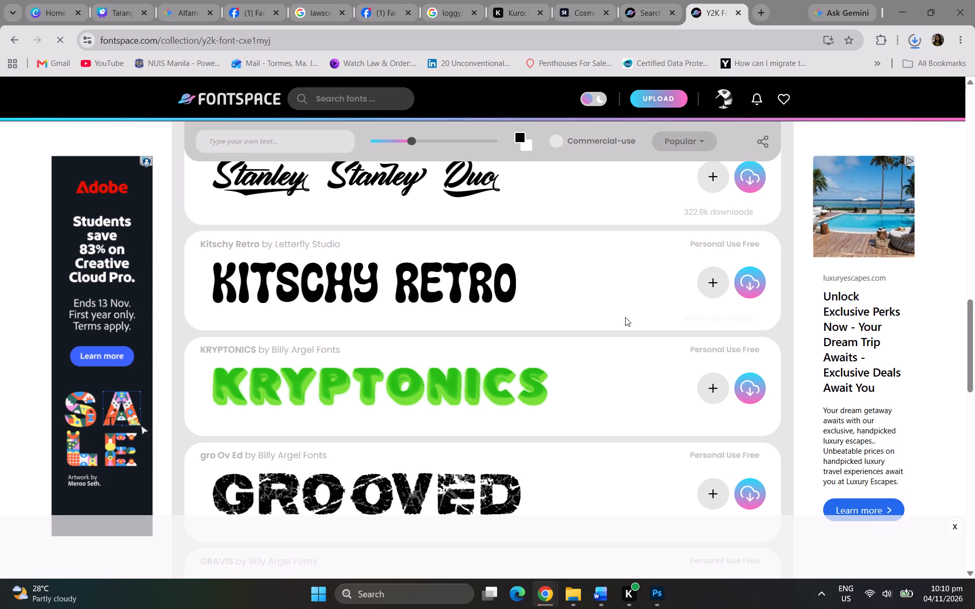
click(911, 45)
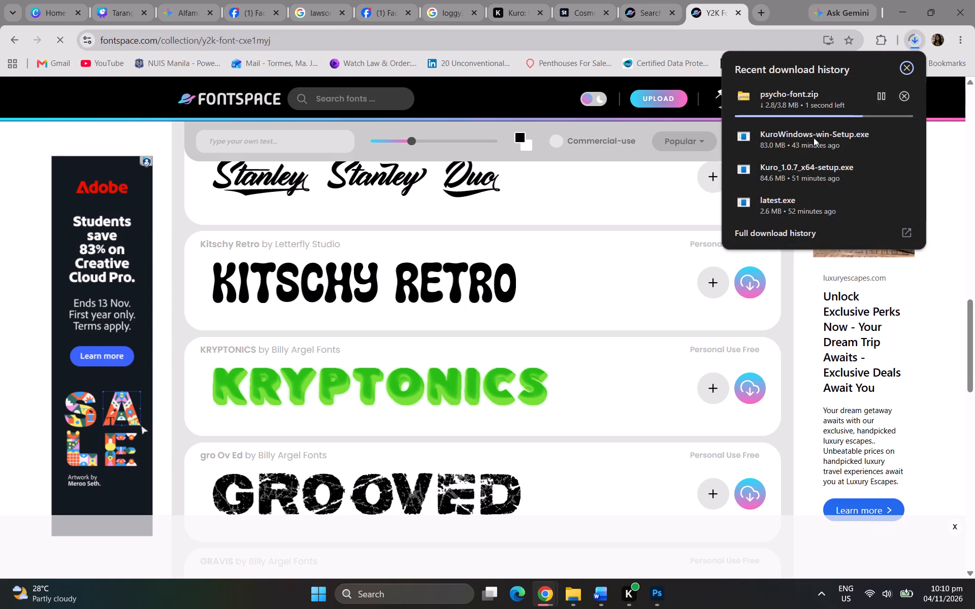
Download the SUNNYSKY font by Billy Argel Fonts from the first page of the collection.
scroll(586, 371, down, 6)
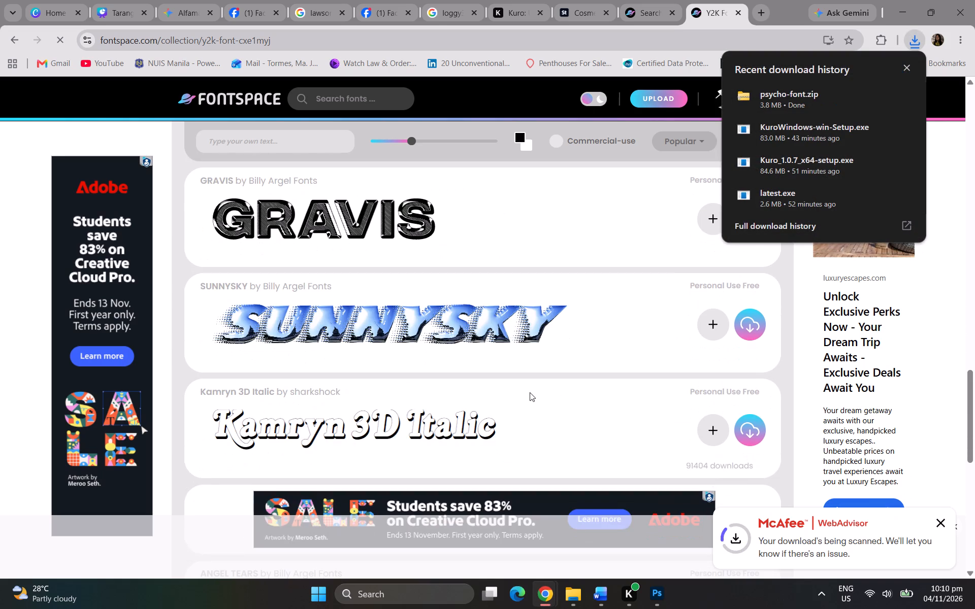
click(750, 330)
Open page 2 of the Y2K Font collection and download the Psychoart font by Nirmana Visual.
scroll(574, 364, down, 4)
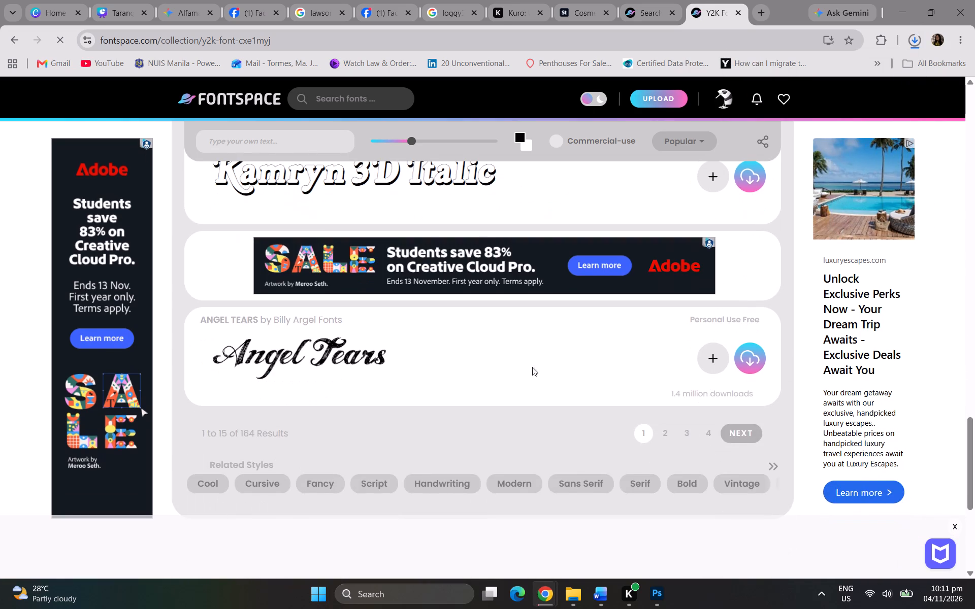
scroll(477, 367, up, 2)
scroll(476, 367, down, 4)
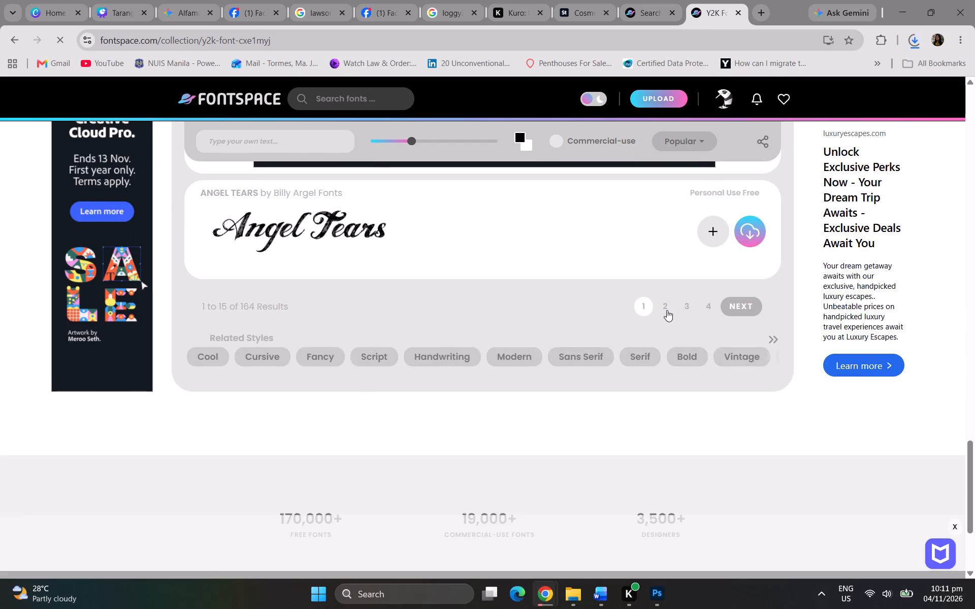
click(667, 310)
scroll(628, 334, down, 7)
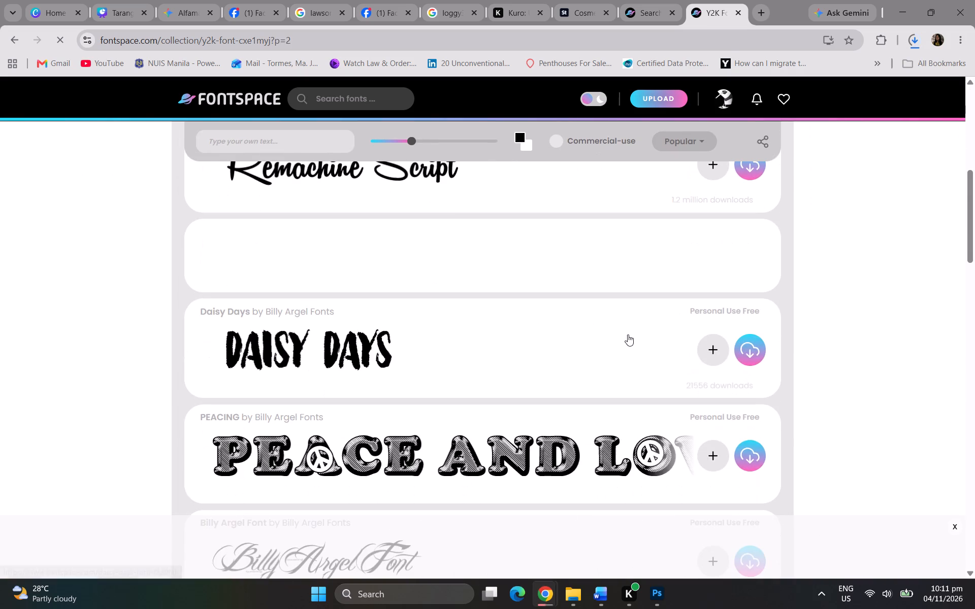
scroll(628, 334, down, 9)
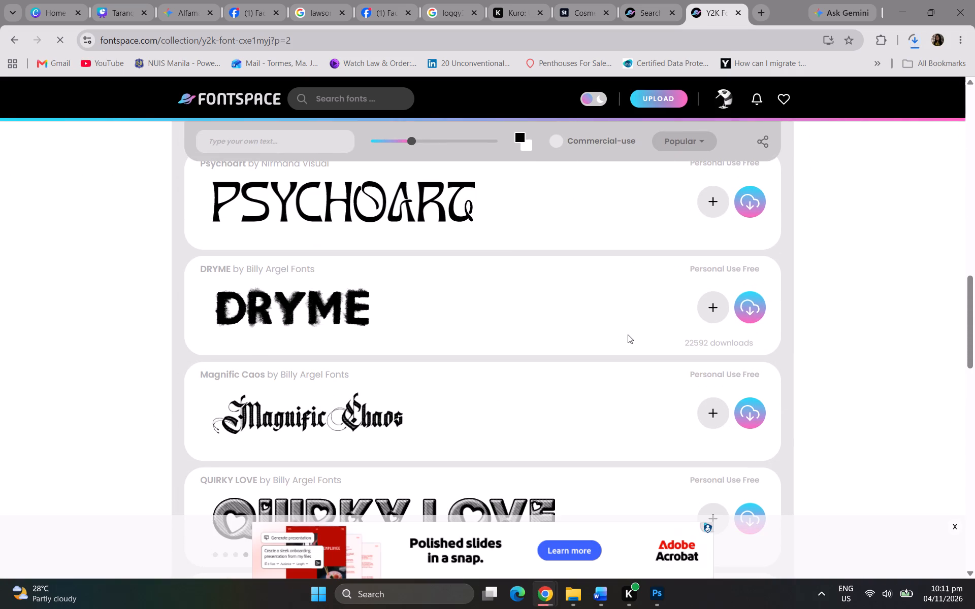
scroll(628, 334, down, 1)
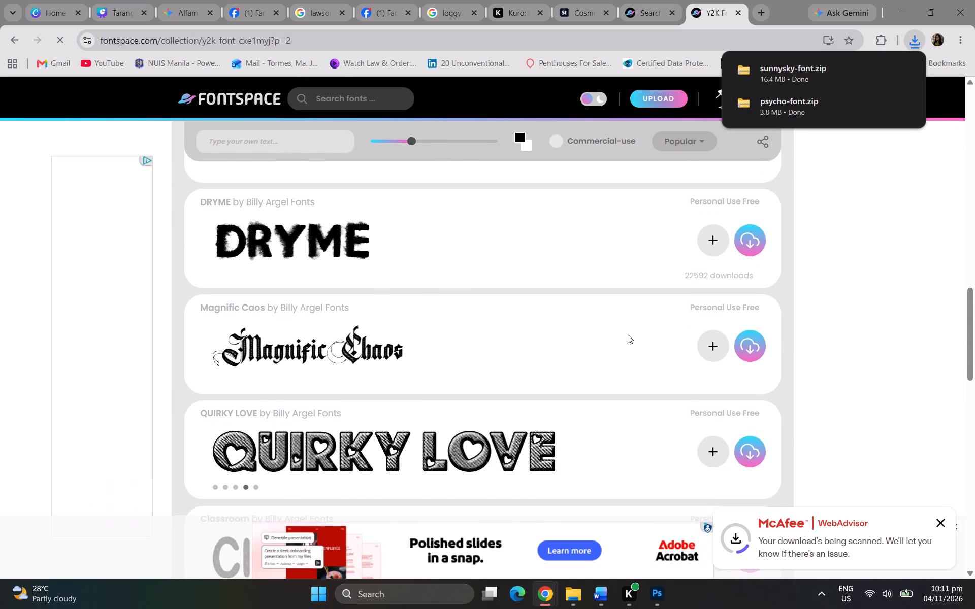
scroll(628, 334, up, 3)
click(758, 323)
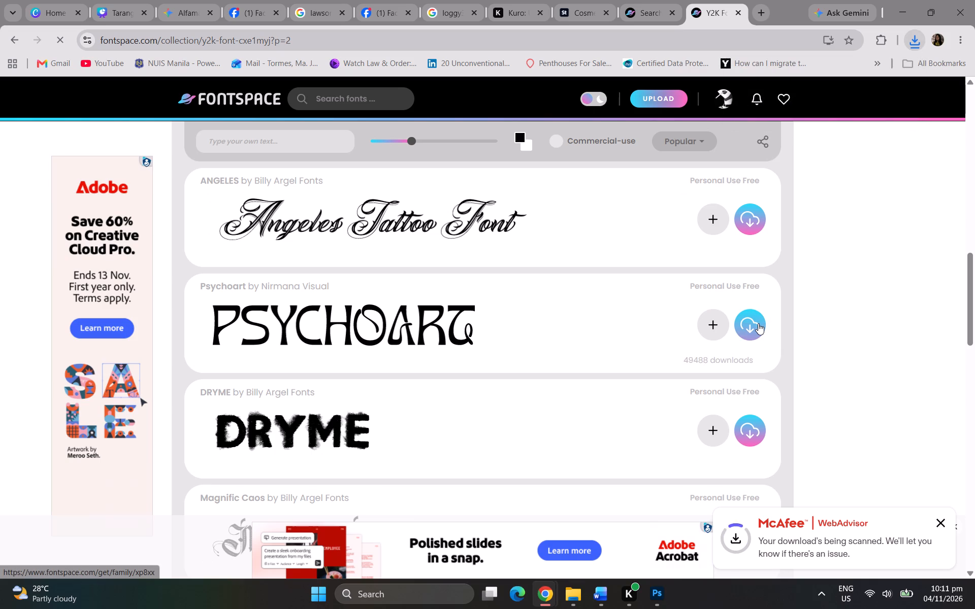
Look through the remaining fonts on page 2 and open page 3 of the Y2K Font collection.
scroll(758, 323, down, 8)
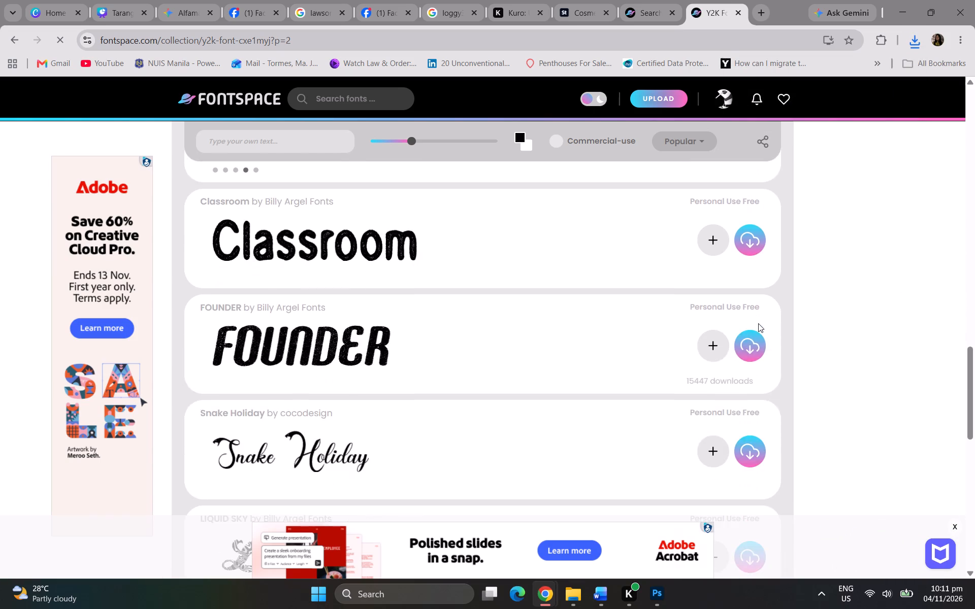
scroll(758, 323, down, 9)
scroll(752, 323, up, 3)
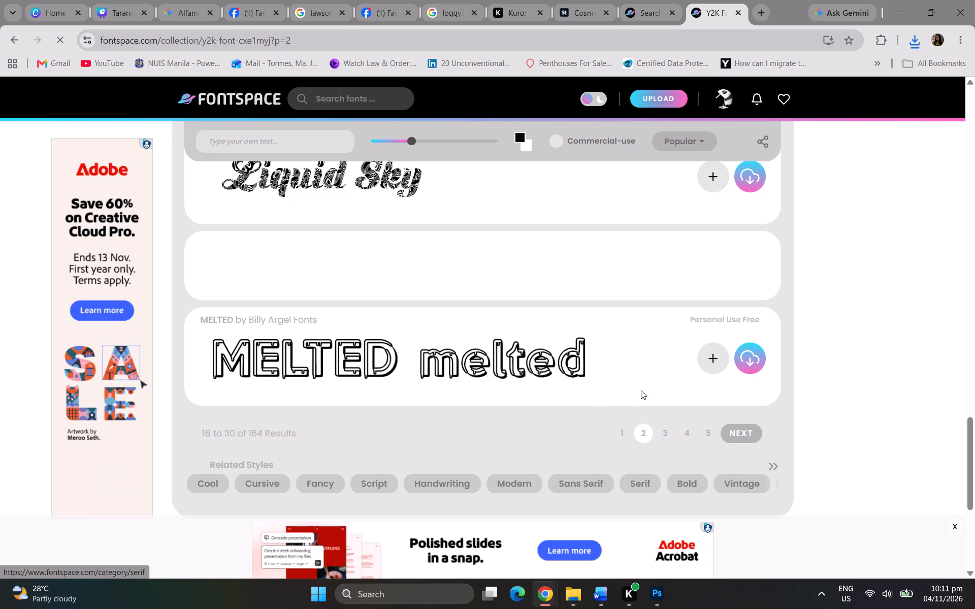
click(662, 429)
Download the Boruna and Bratsy Script fonts from page 3 of the collection.
scroll(662, 429, down, 4)
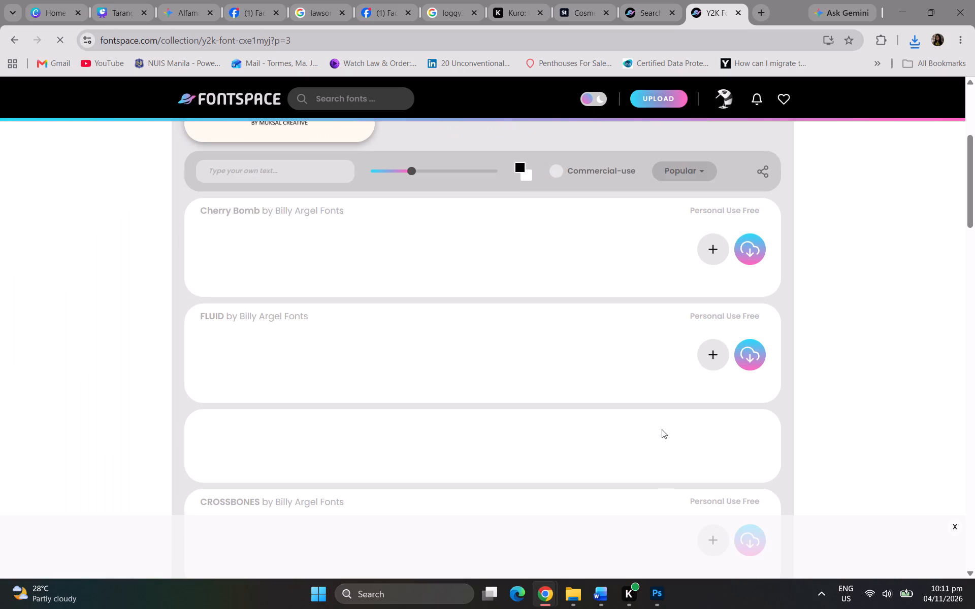
scroll(661, 429, down, 2)
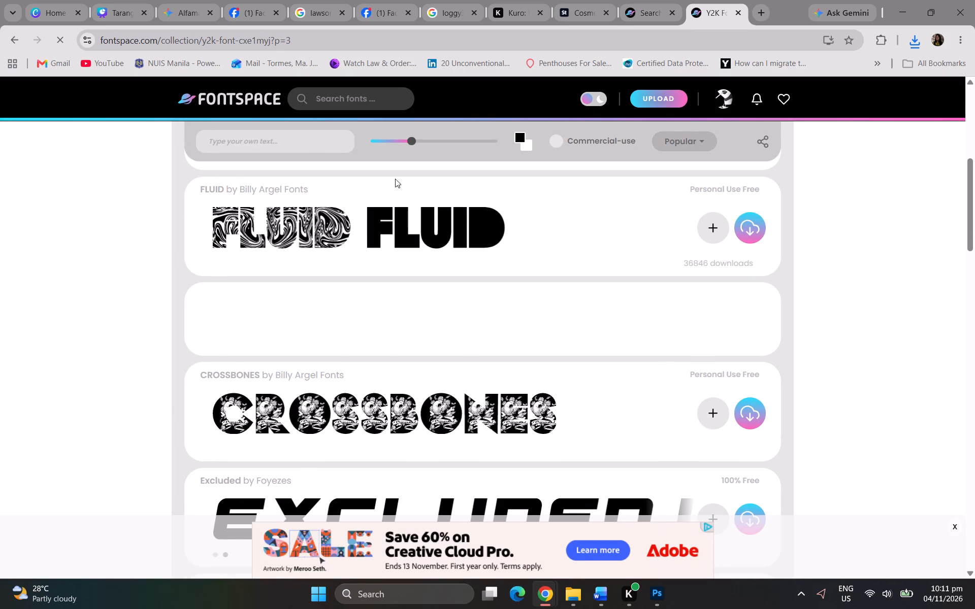
scroll(392, 215, down, 1)
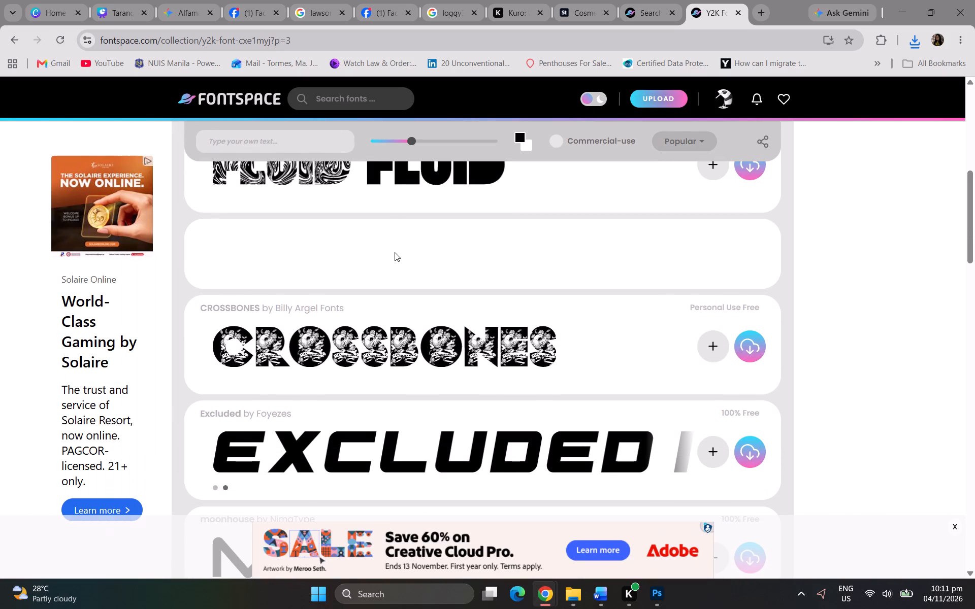
scroll(431, 376, down, 3)
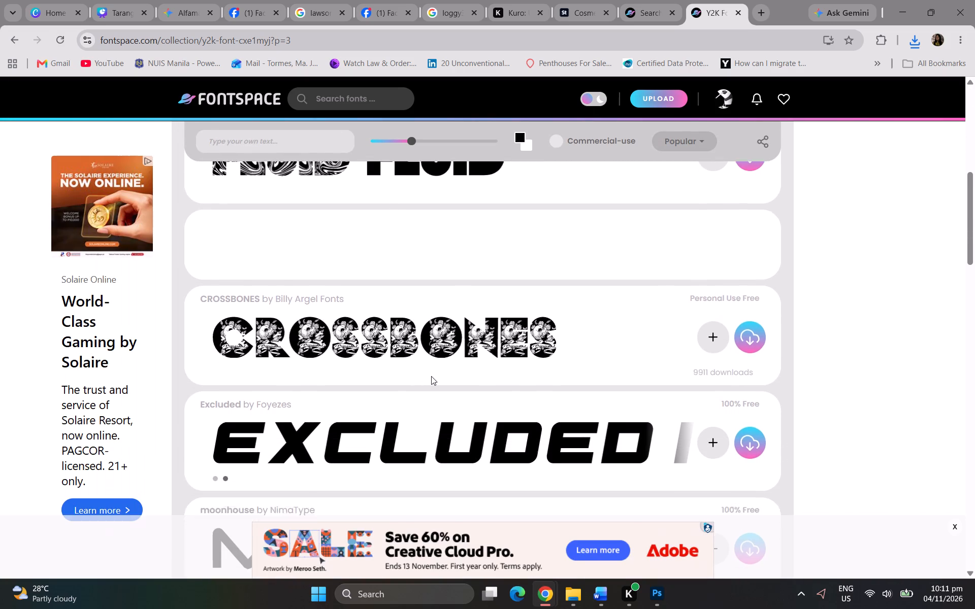
scroll(431, 376, down, 4)
scroll(431, 376, up, 2)
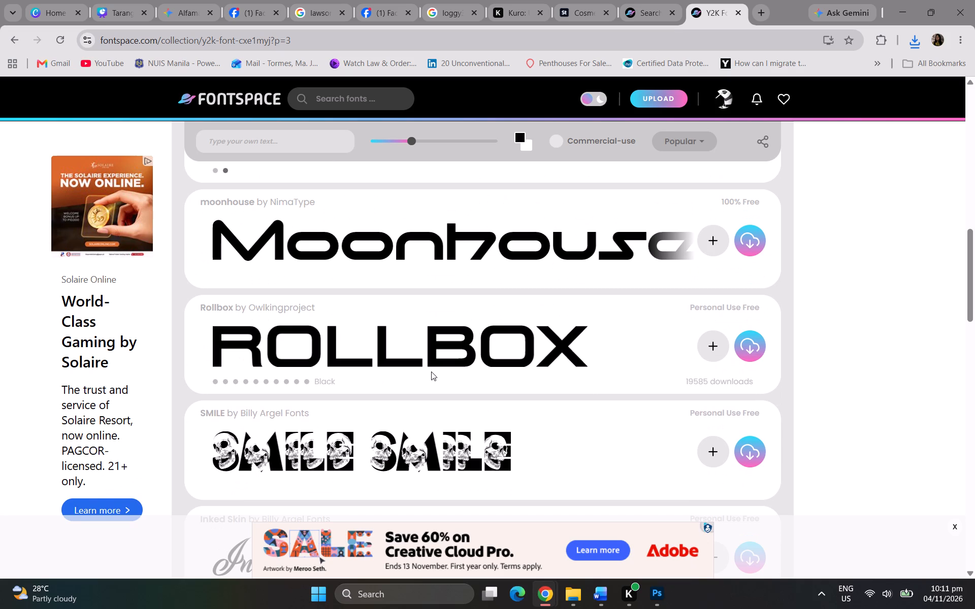
scroll(431, 371, down, 9)
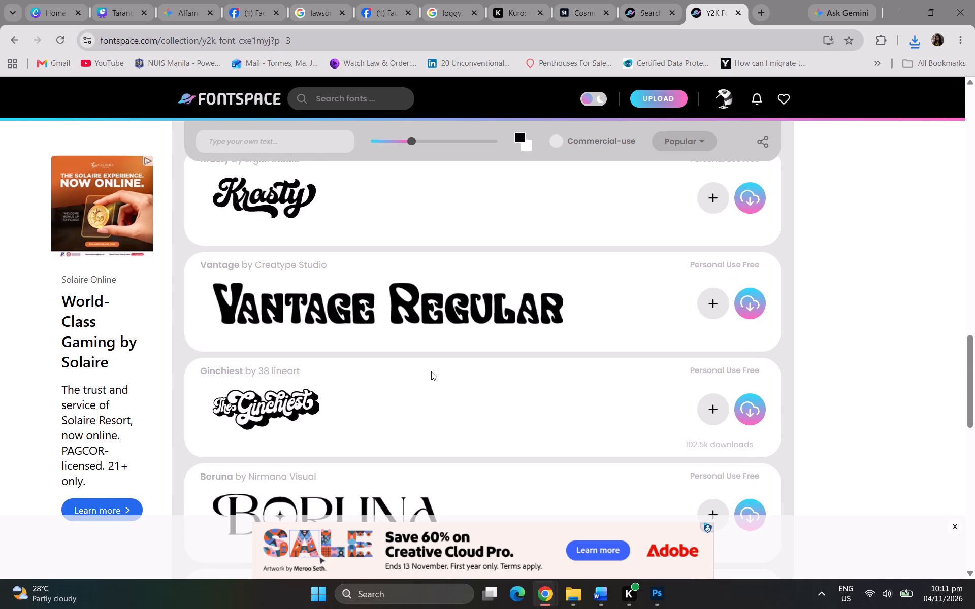
scroll(580, 317, down, 4)
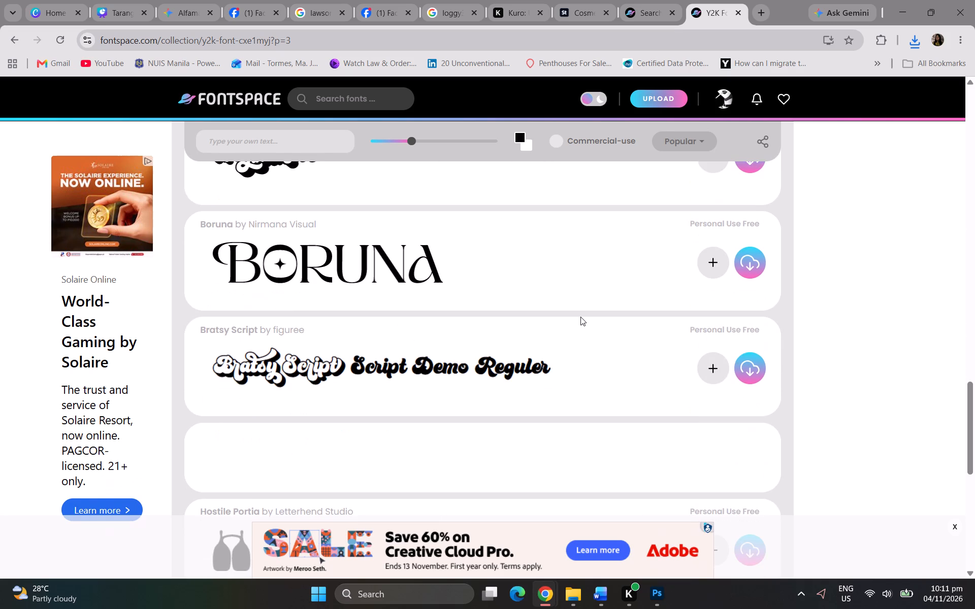
click(741, 259)
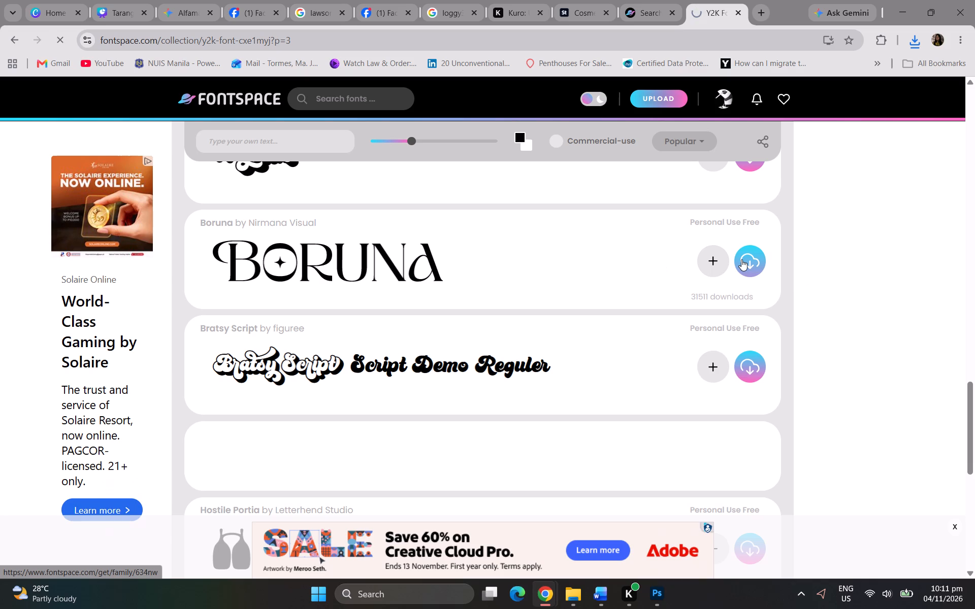
click(750, 365)
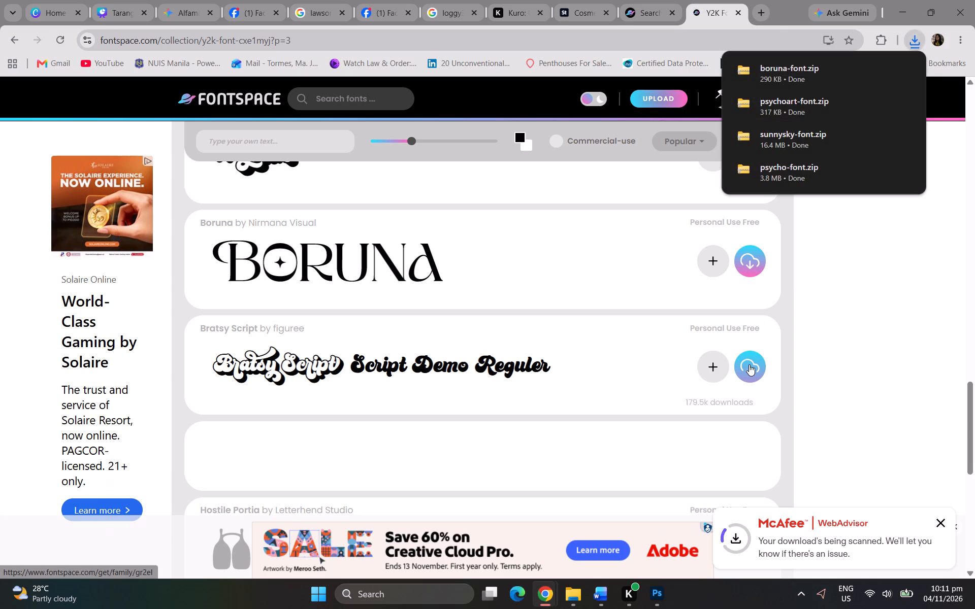
Check the remaining fonts on page 3 of the Y2K Font collection and download the Ginchiest font by 38 lineart.
scroll(503, 339, down, 7)
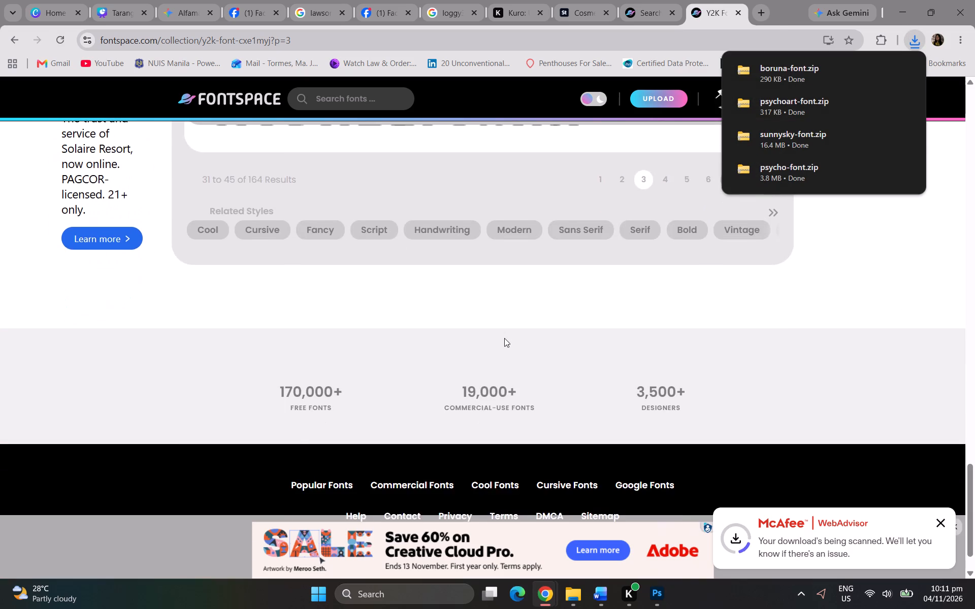
scroll(506, 336, up, 10)
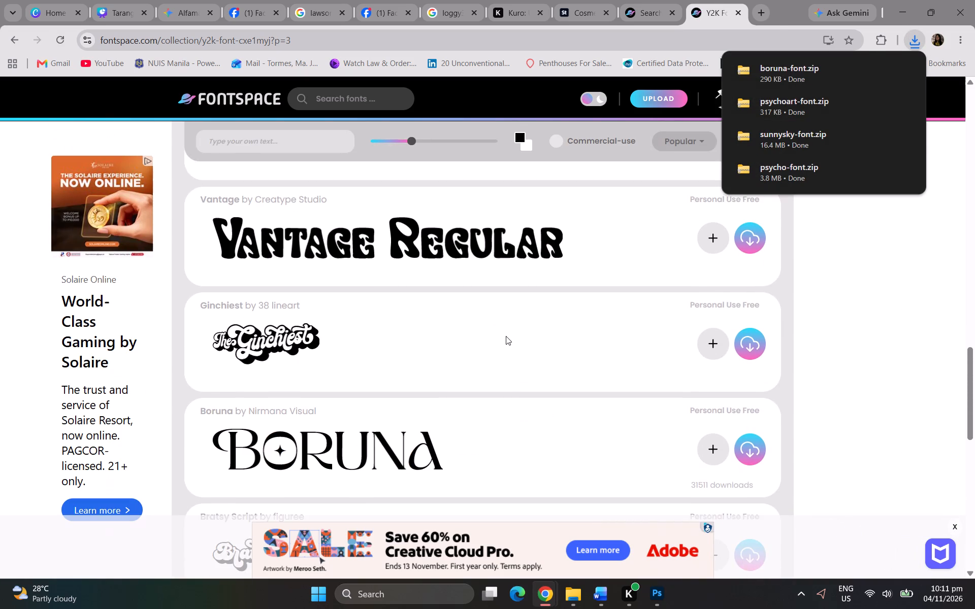
click(758, 339)
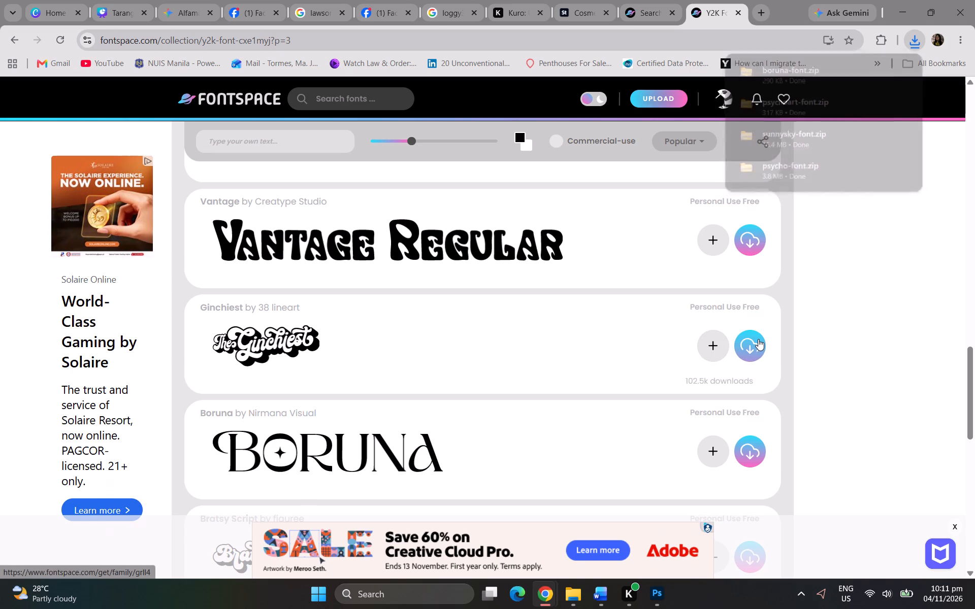
Look back through the fonts on page 3 of the Y2K Font collection, up to the collection header.
scroll(587, 336, up, 7)
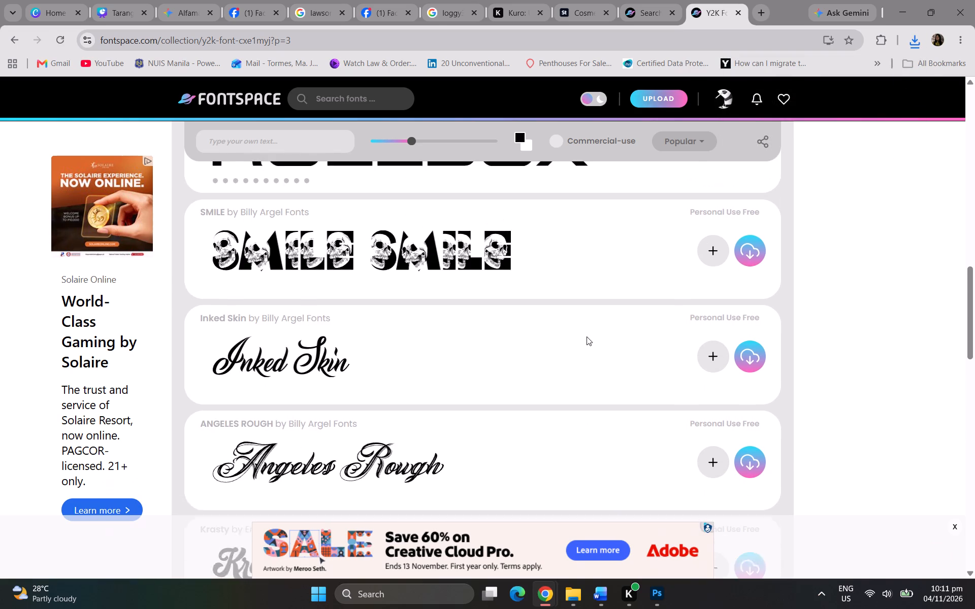
scroll(587, 336, up, 10)
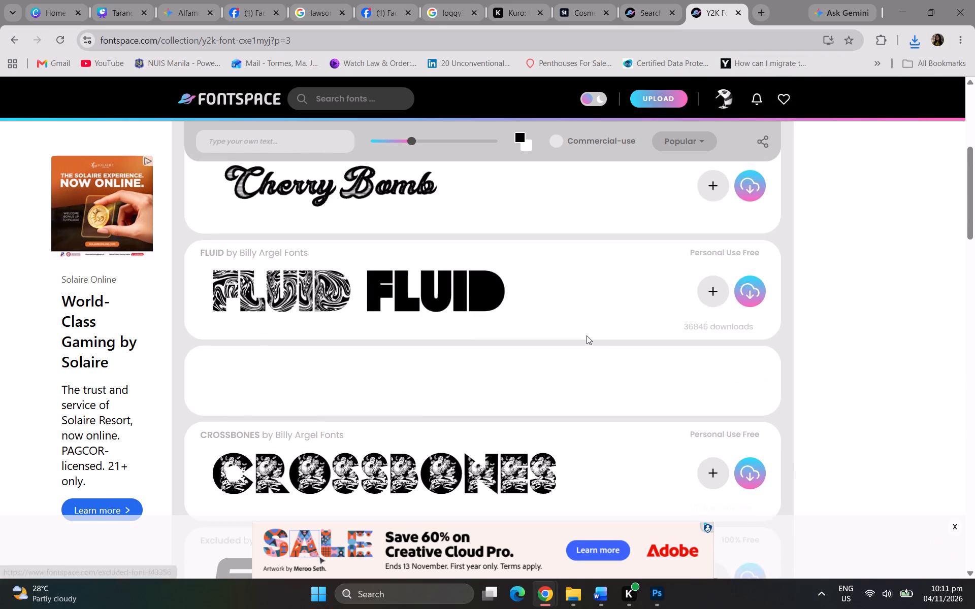
scroll(587, 335, up, 4)
click(101, 0)
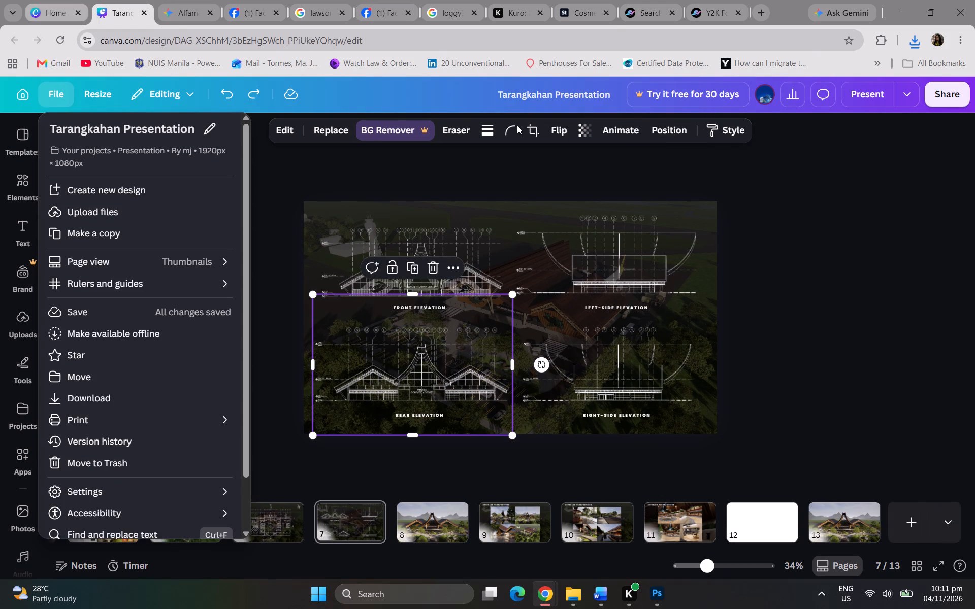
click(685, 0)
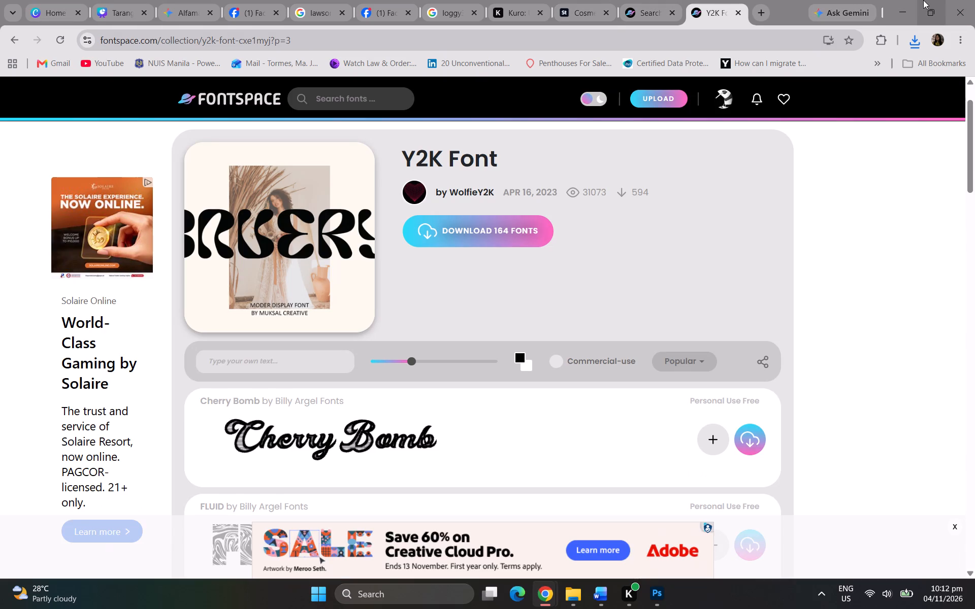
Snap the font collection's browser window to the left half of the screen, beside the YouTube window.
click(859, 97)
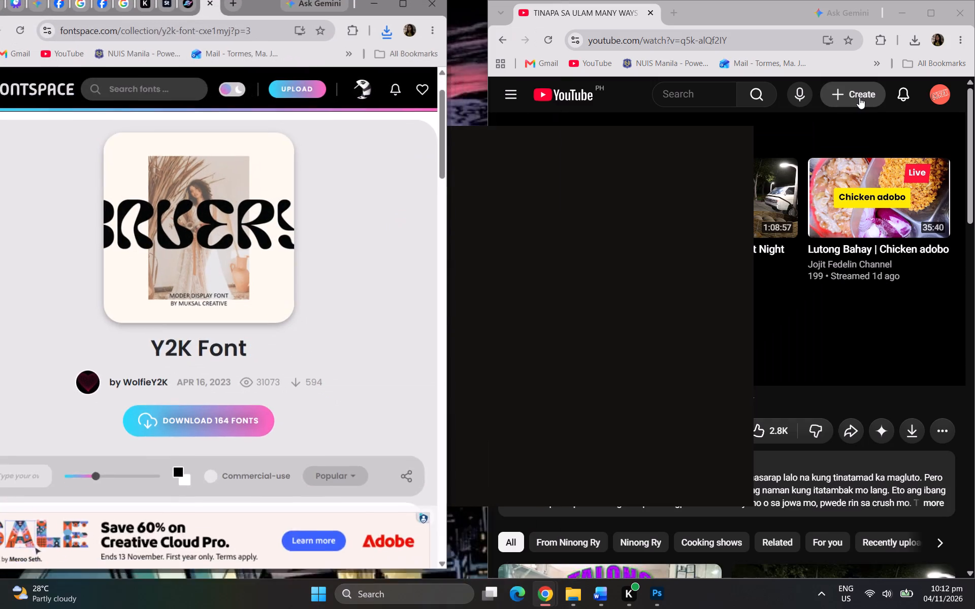
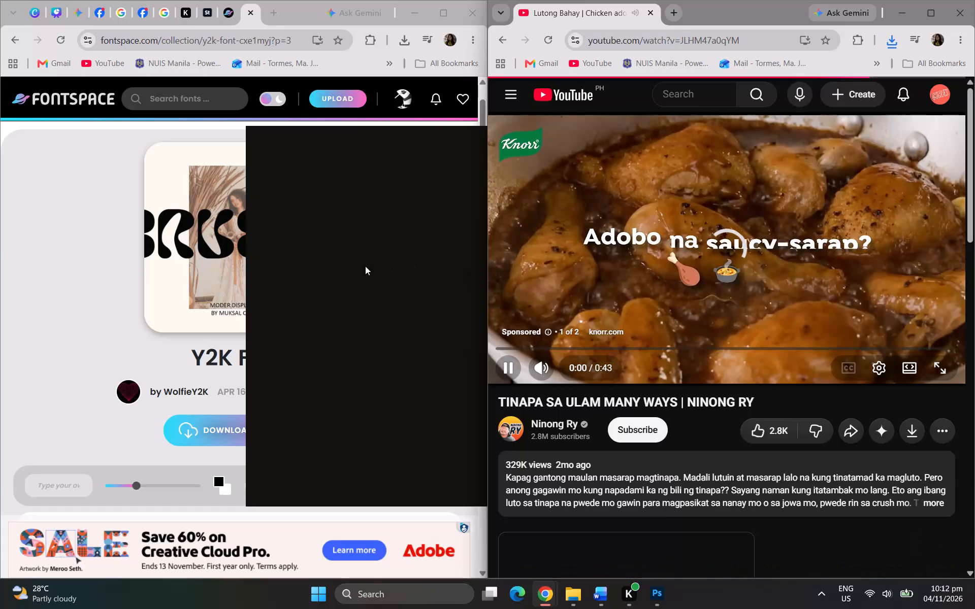
Look through the fonts on page 3 of the Y2K Font collection, down to the page links.
click(84, 343)
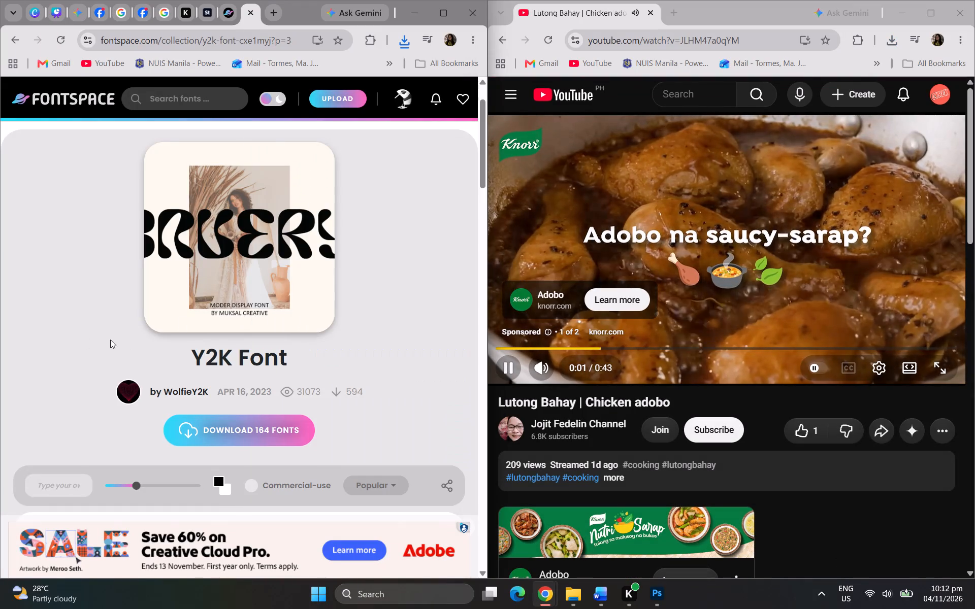
scroll(207, 355, down, 16)
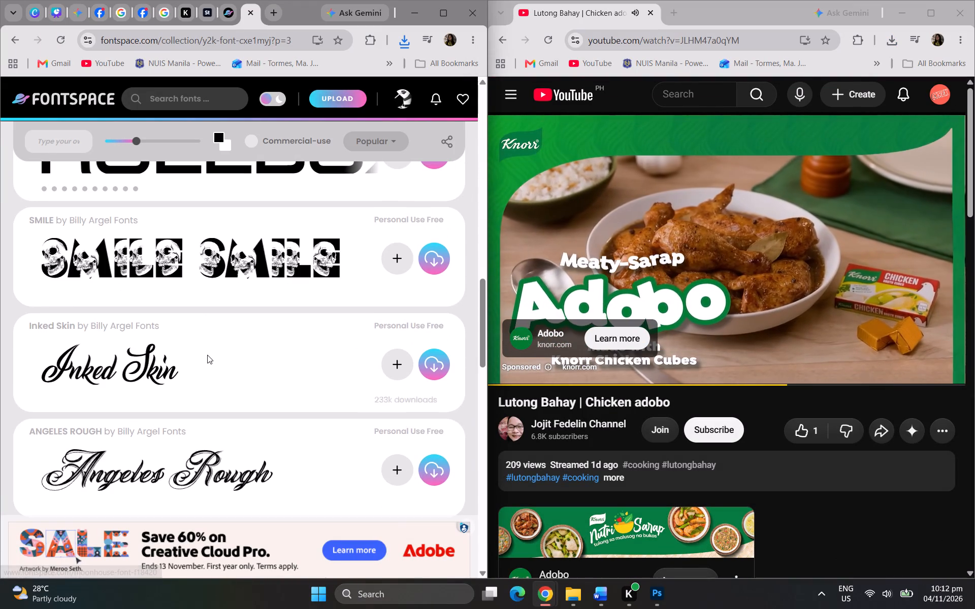
scroll(207, 355, down, 19)
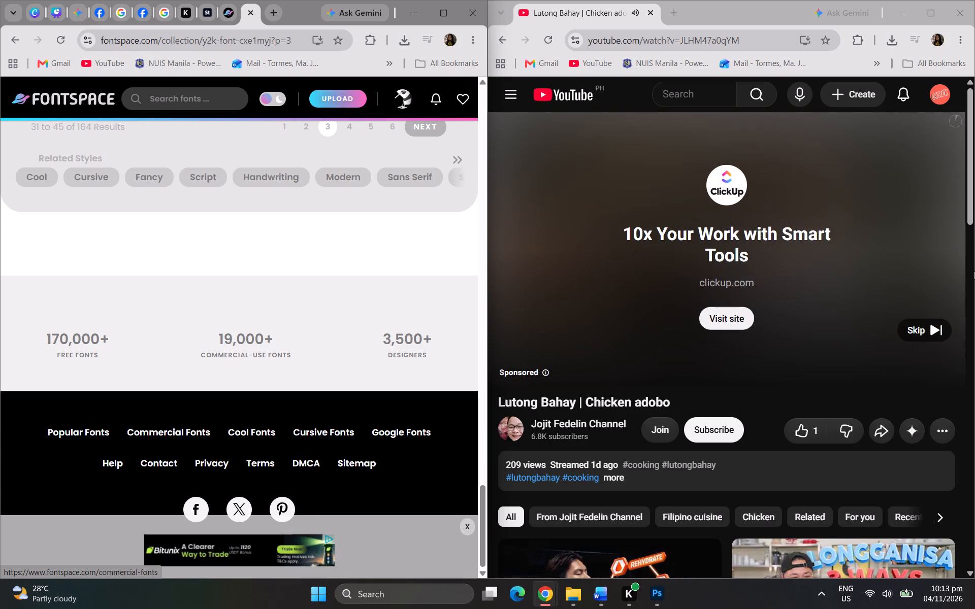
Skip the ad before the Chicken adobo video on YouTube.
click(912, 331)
Recheck the last fonts on page 3 and go back to page 2 of the Y2K Font collection.
scroll(316, 260, up, 5)
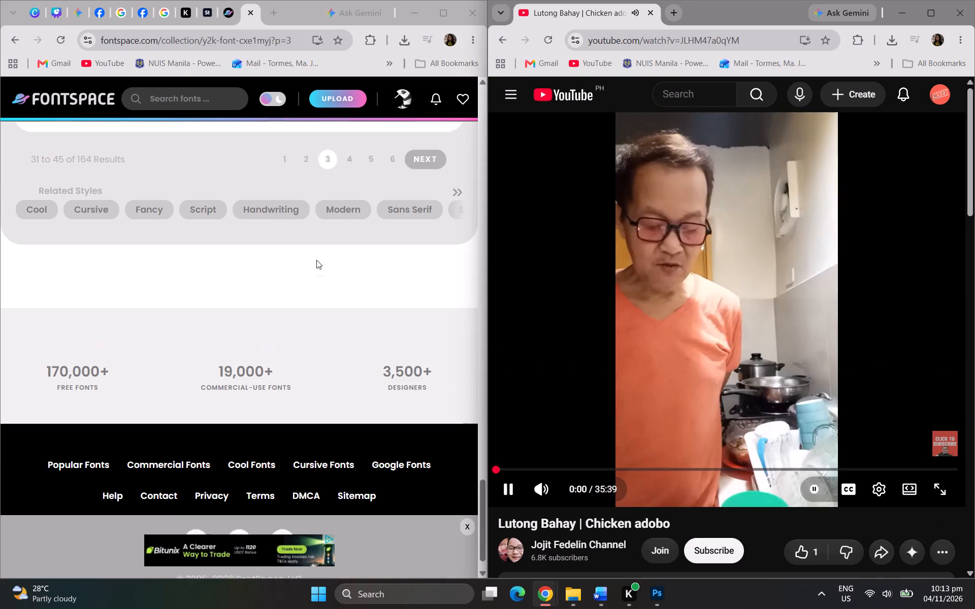
scroll(348, 280, up, 5)
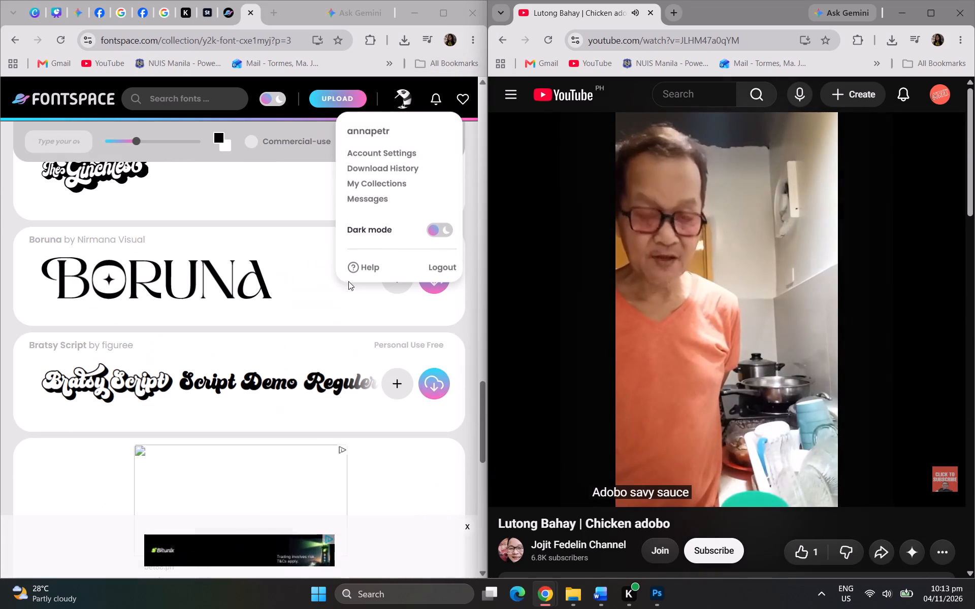
scroll(297, 331, down, 3)
scroll(328, 439, down, 2)
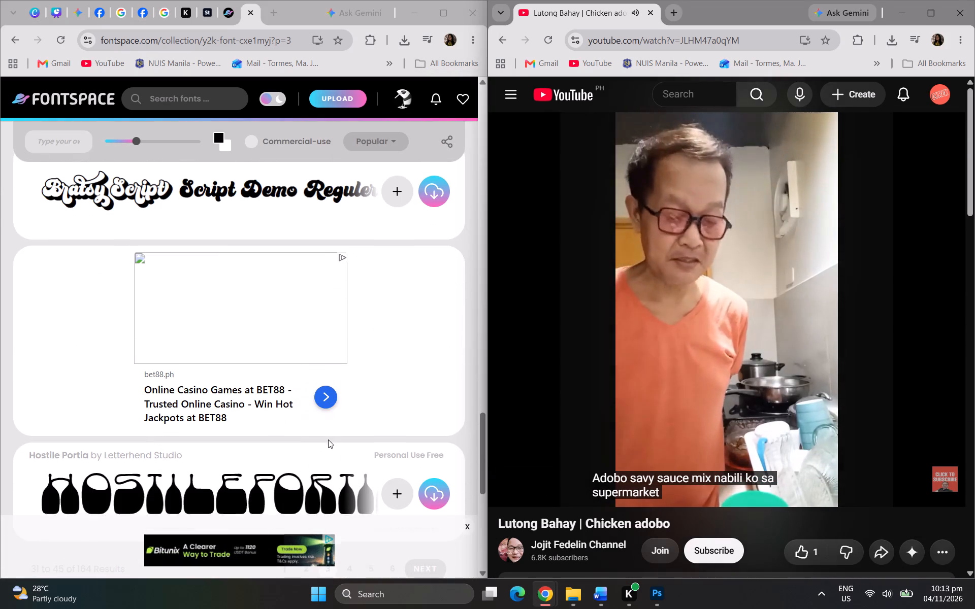
scroll(328, 439, down, 6)
click(308, 130)
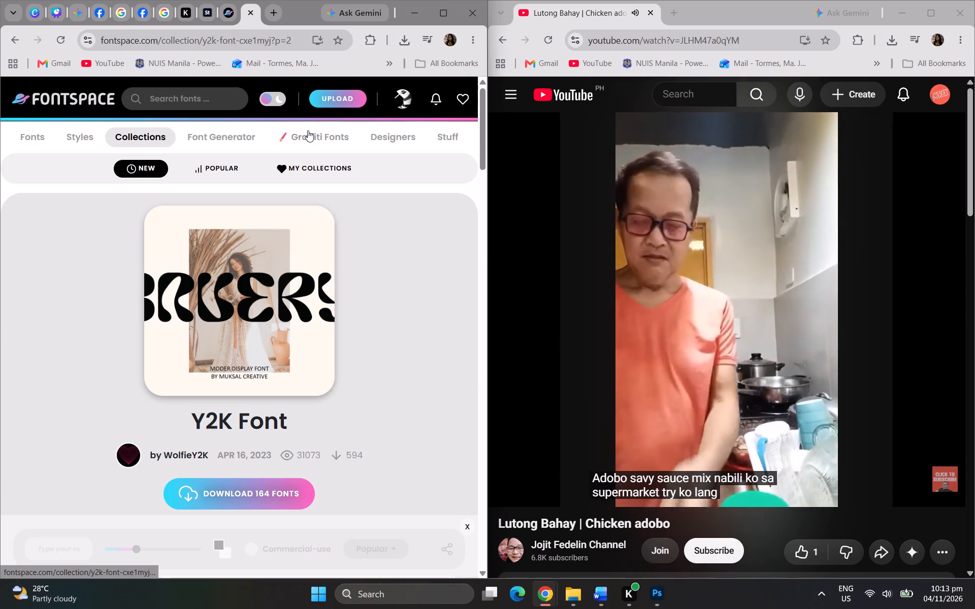
Leave the Chicken adobo video and return to the YouTube home page.
click(582, 97)
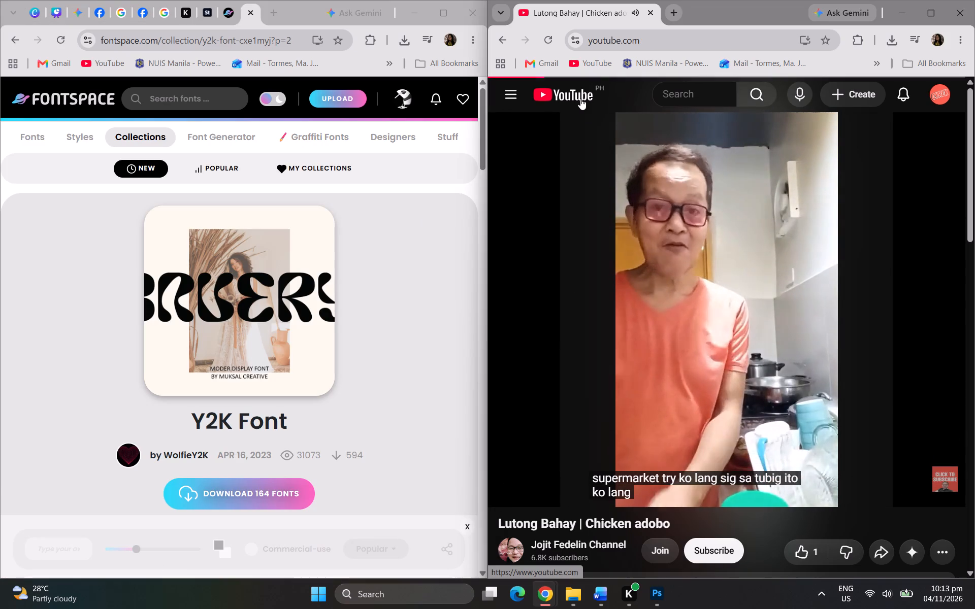
click(574, 95)
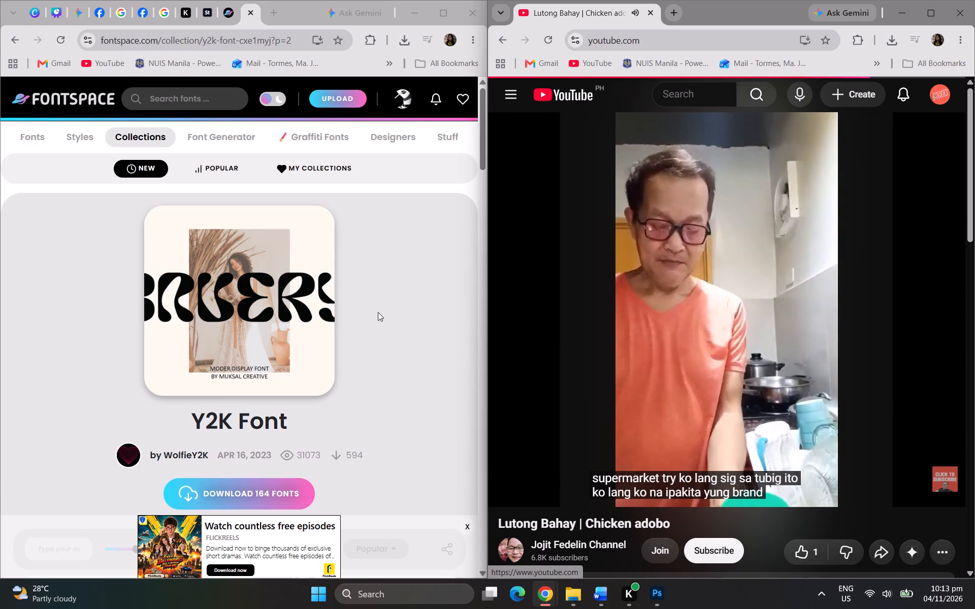
Look through the fonts on page 2 of the Y2K Font collection.
scroll(377, 313, down, 16)
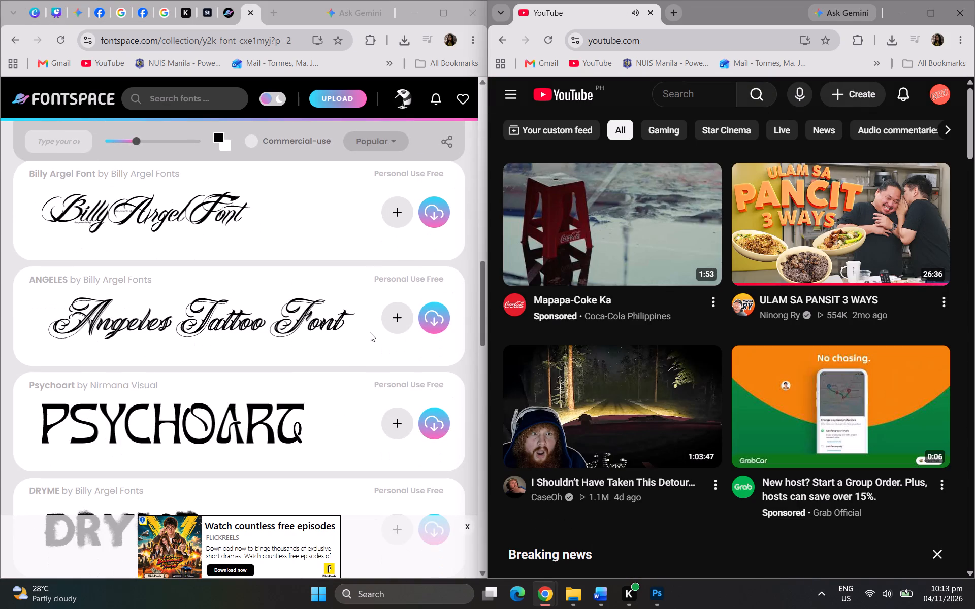
scroll(370, 332, down, 5)
scroll(370, 335, up, 2)
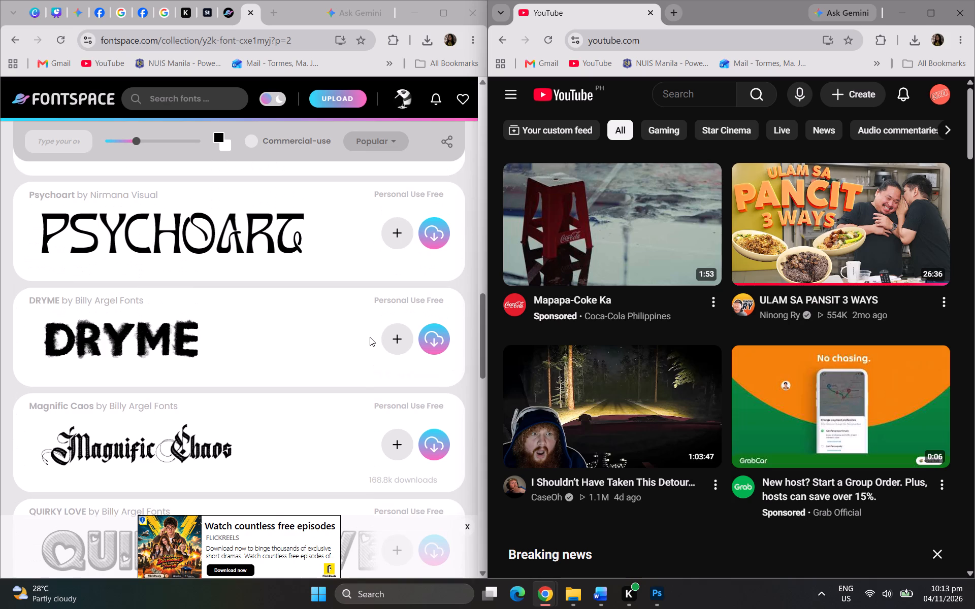
scroll(370, 337, down, 13)
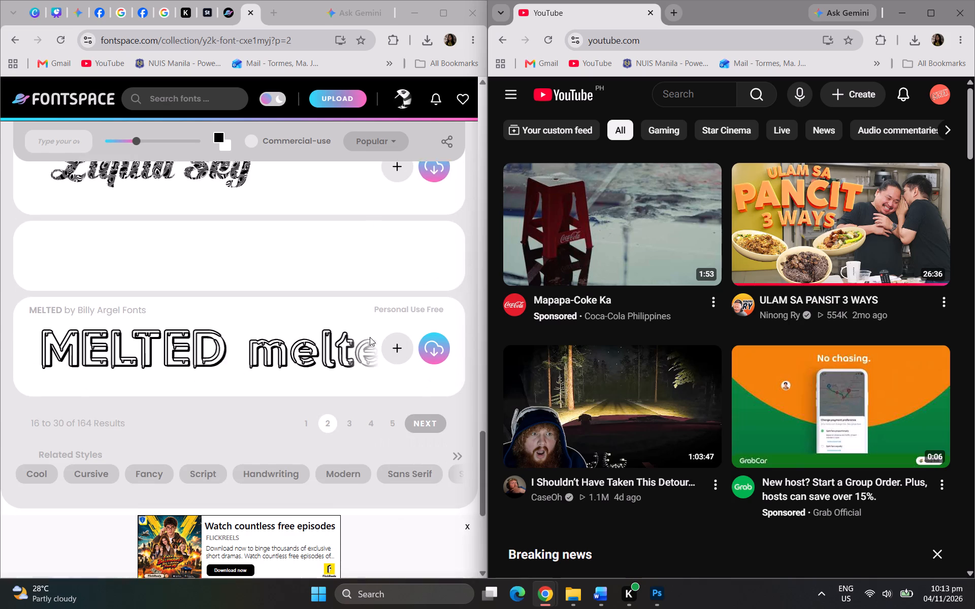
Open page 1 of the Y2K Font collection and look through its fonts.
click(316, 400)
click(312, 401)
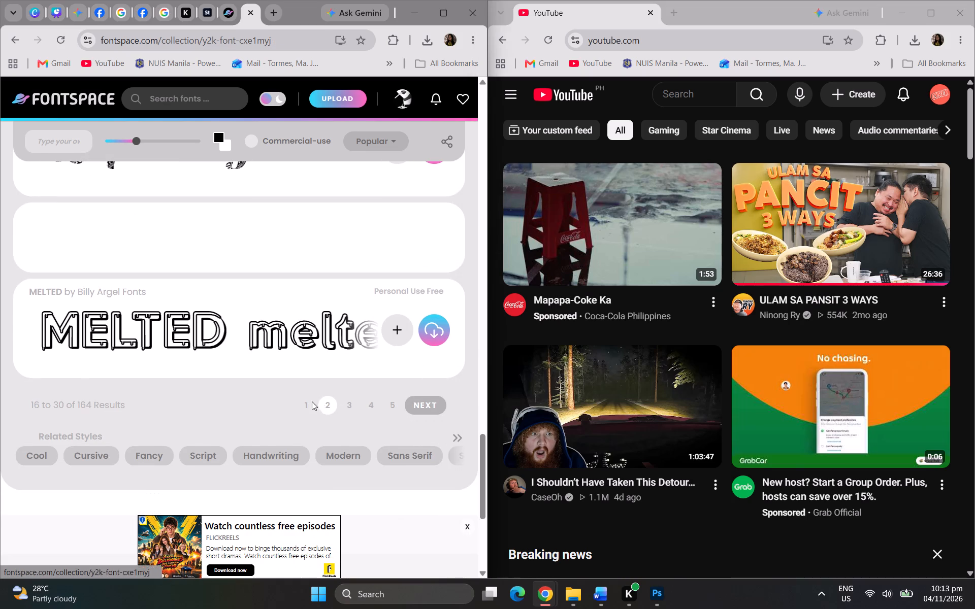
scroll(312, 401, down, 18)
scroll(316, 393, down, 4)
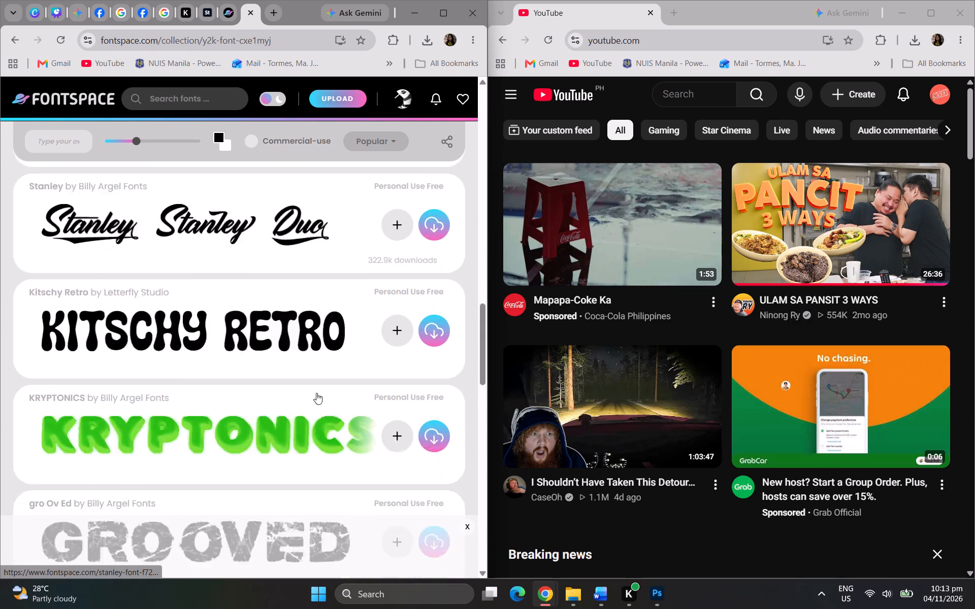
scroll(316, 393, up, 3)
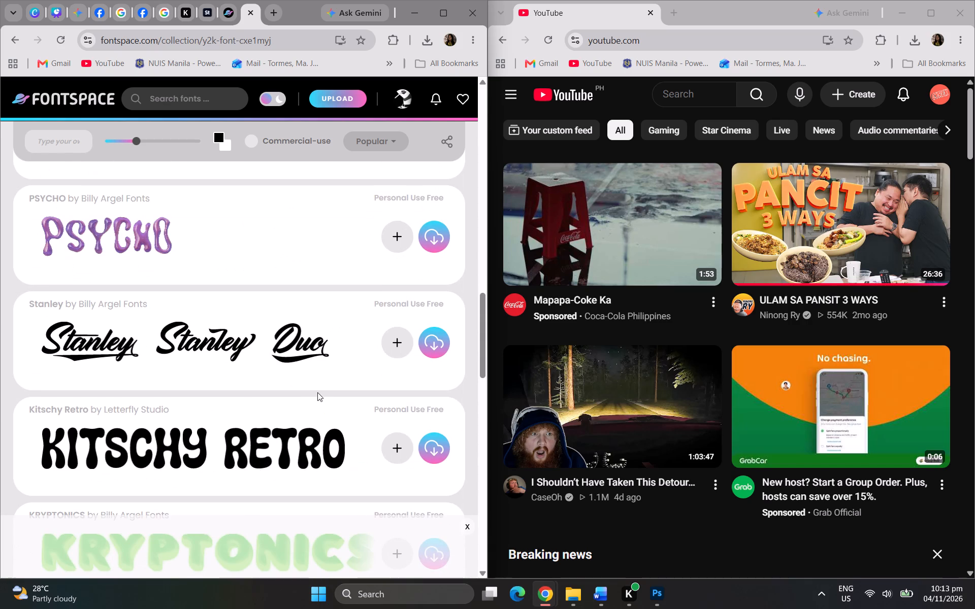
scroll(317, 392, down, 8)
scroll(361, 409, down, 1)
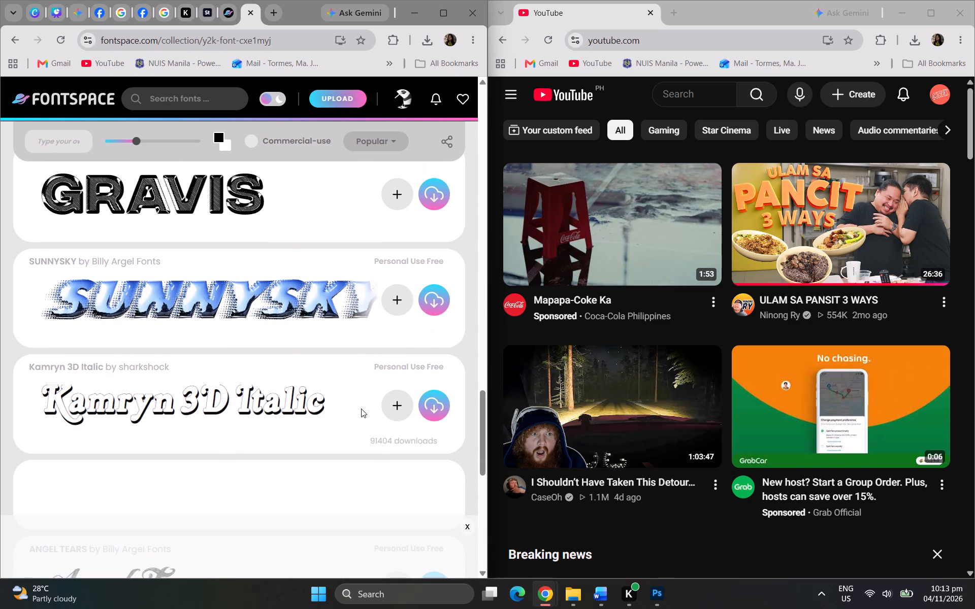
scroll(361, 421, down, 4)
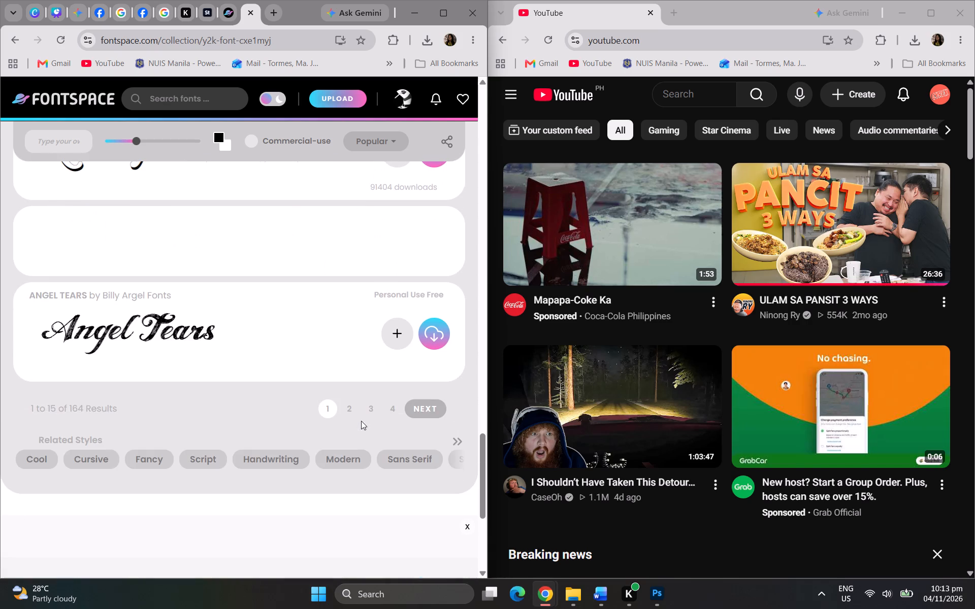
Open page 4 of the Y2K Font collection and examine its fonts for a suitable title style.
click(387, 409)
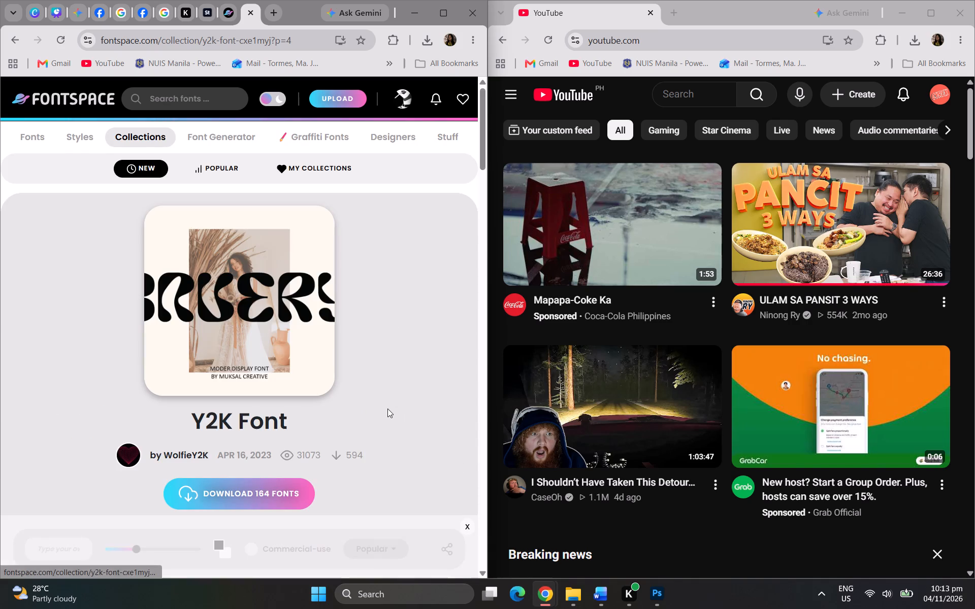
scroll(387, 409, down, 19)
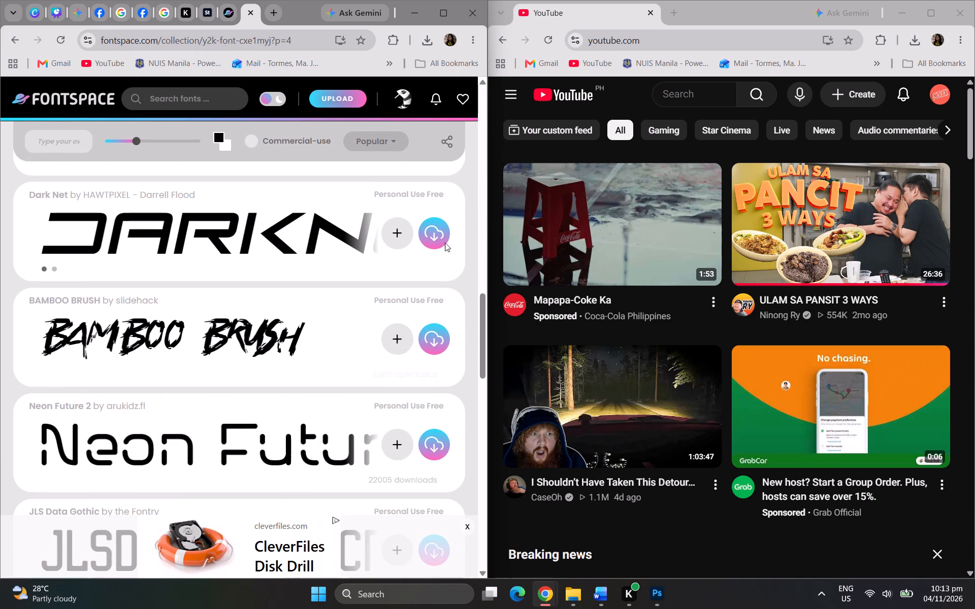
scroll(445, 236, down, 1)
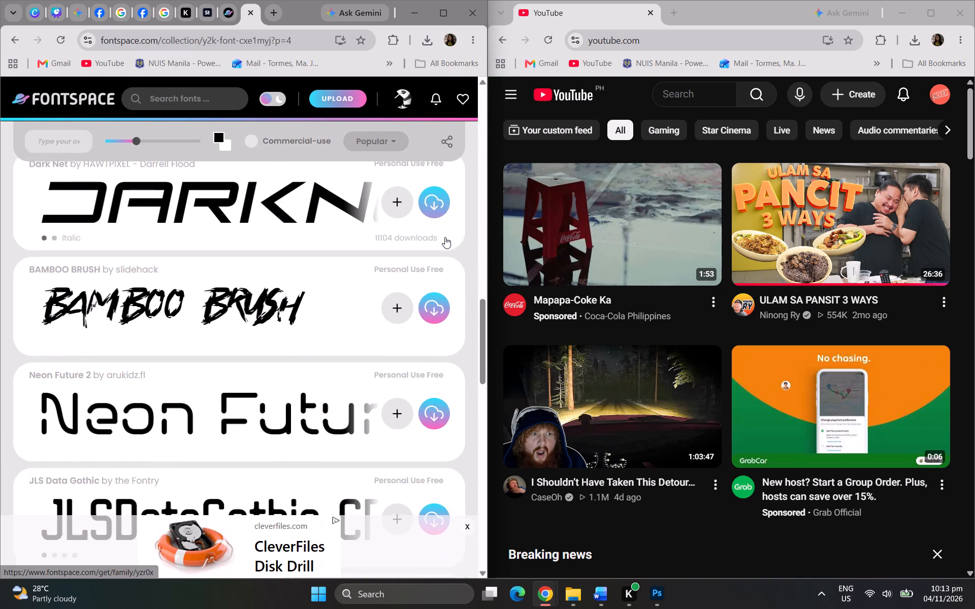
scroll(445, 237, down, 9)
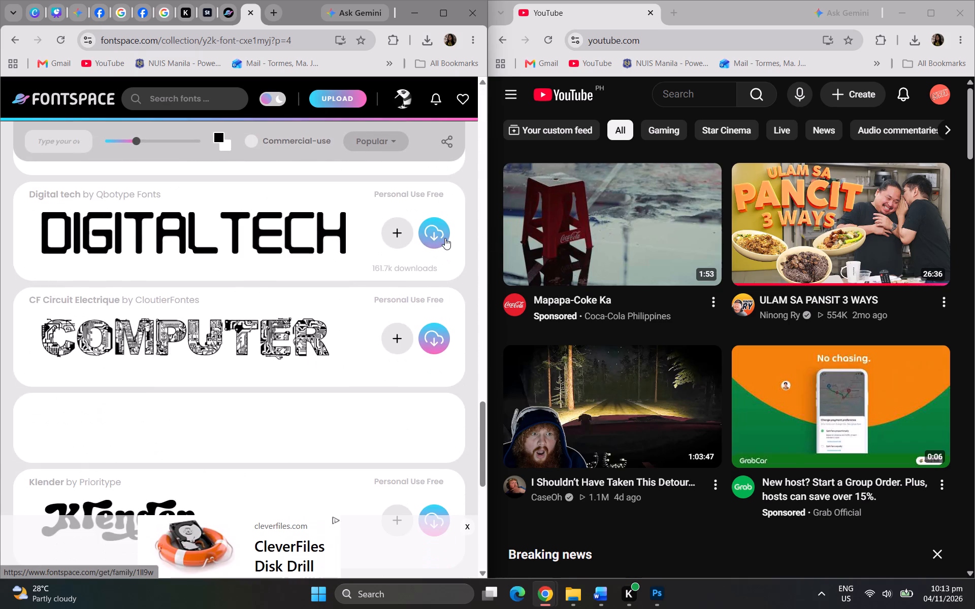
scroll(445, 239, down, 3)
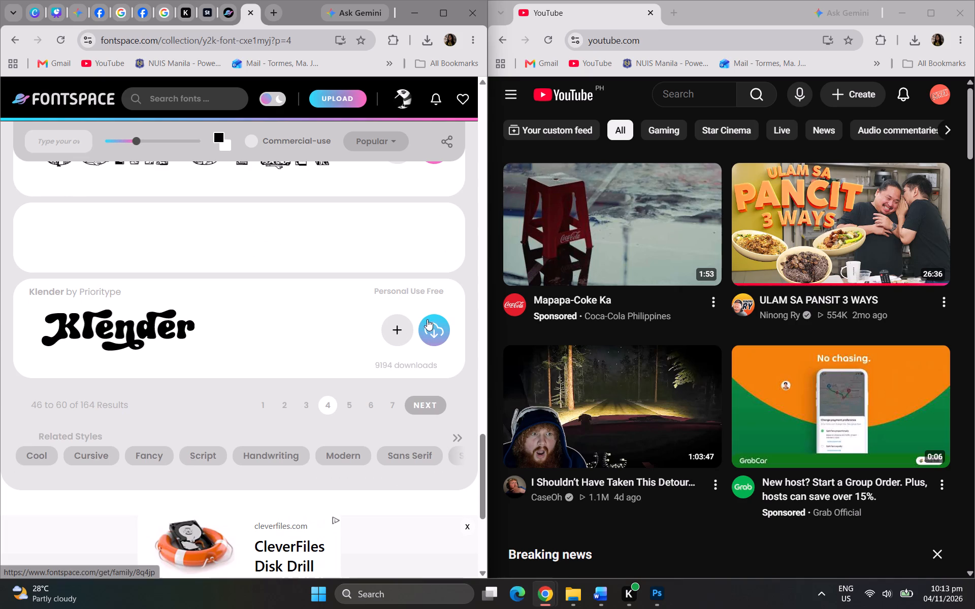
Open page 5 of the Y2K Font collection and examine its fonts for a suitable title style.
click(350, 407)
scroll(351, 404, down, 4)
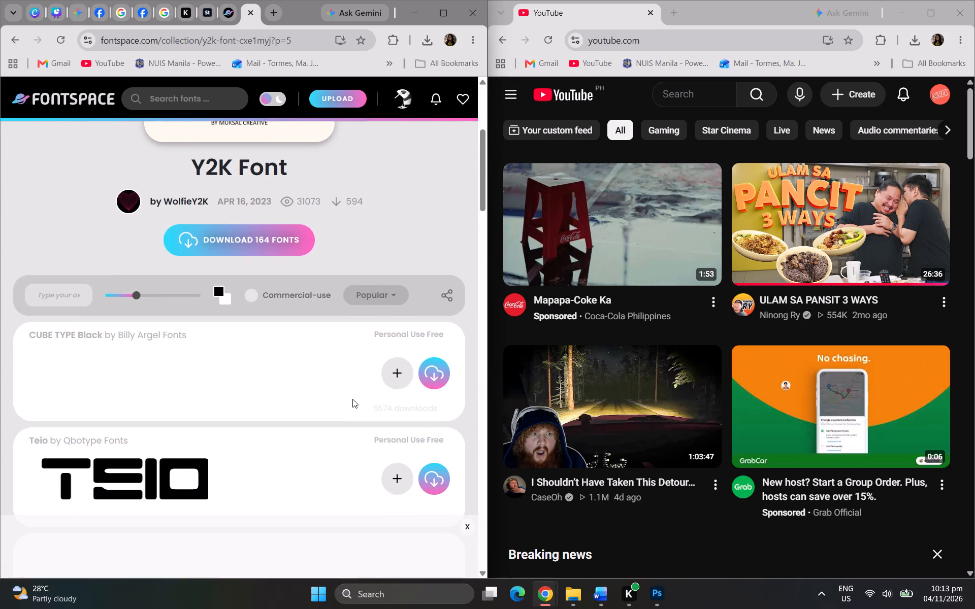
scroll(353, 399, down, 4)
scroll(353, 397, up, 3)
scroll(354, 397, down, 5)
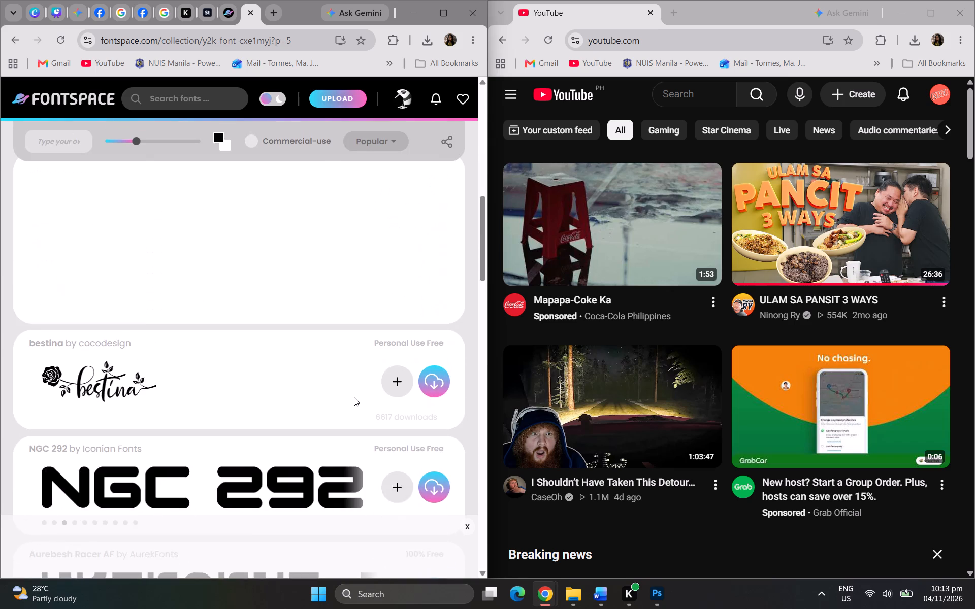
scroll(354, 397, down, 6)
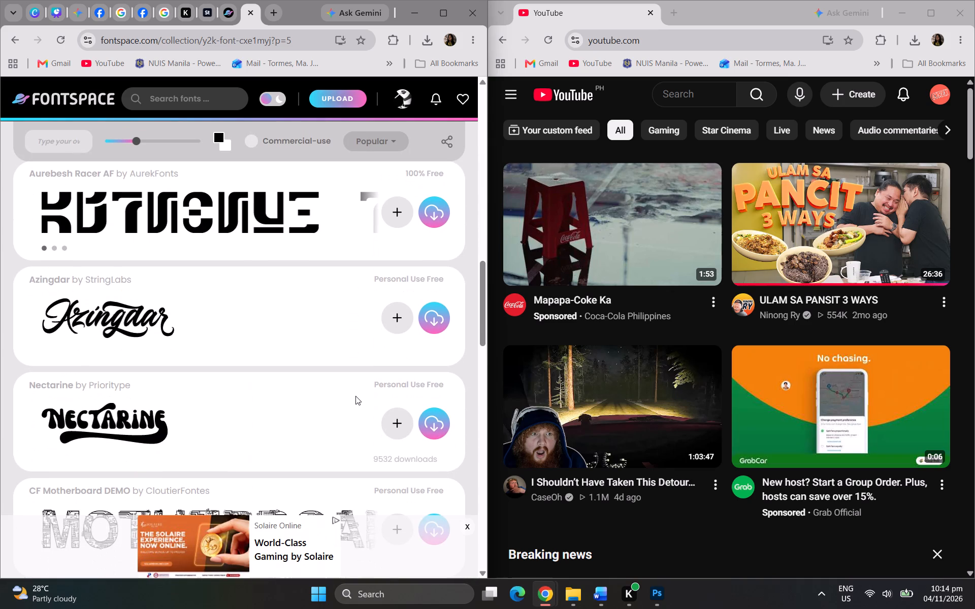
scroll(355, 396, down, 3)
scroll(355, 396, up, 4)
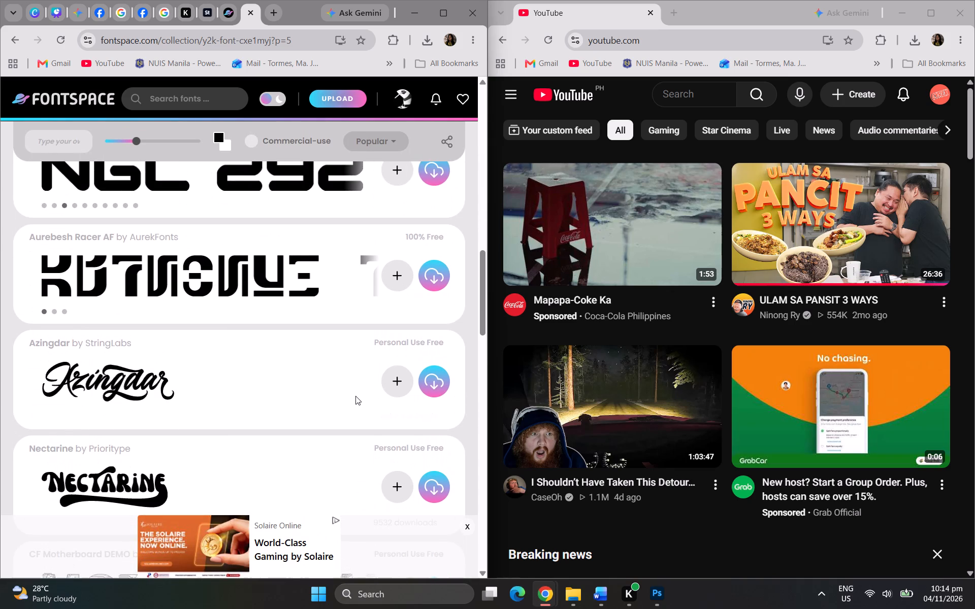
scroll(355, 396, down, 6)
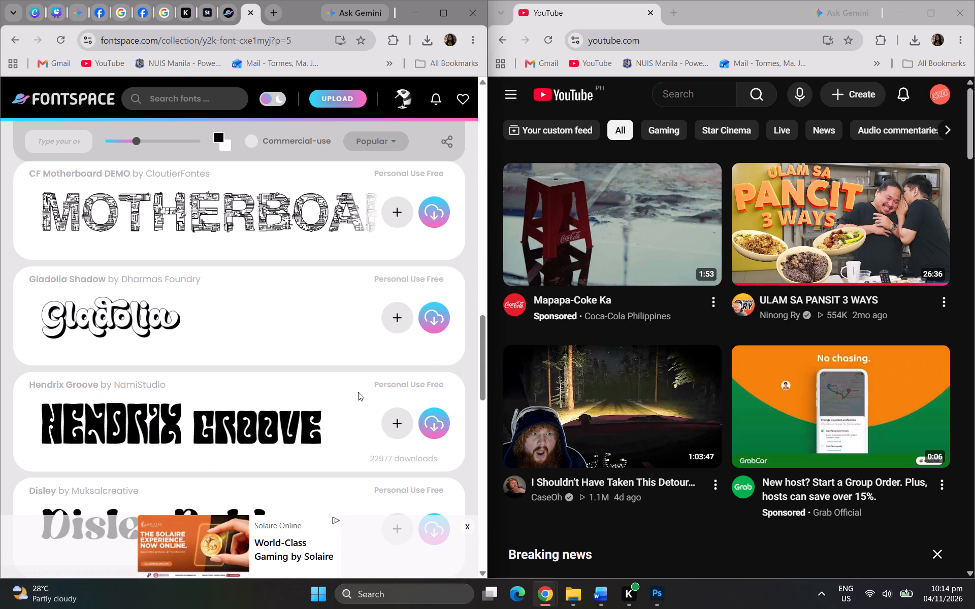
scroll(358, 392, down, 2)
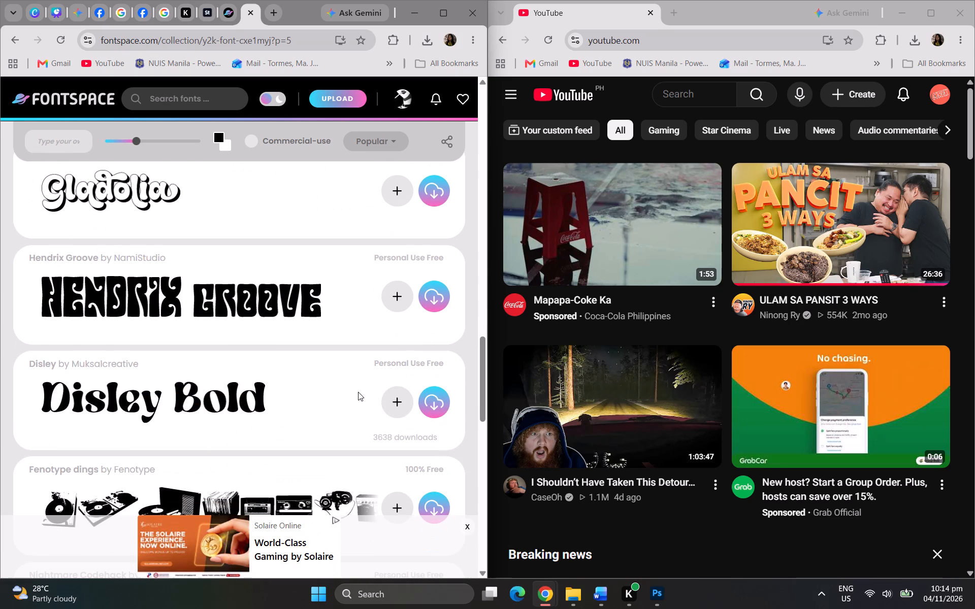
scroll(358, 392, down, 2)
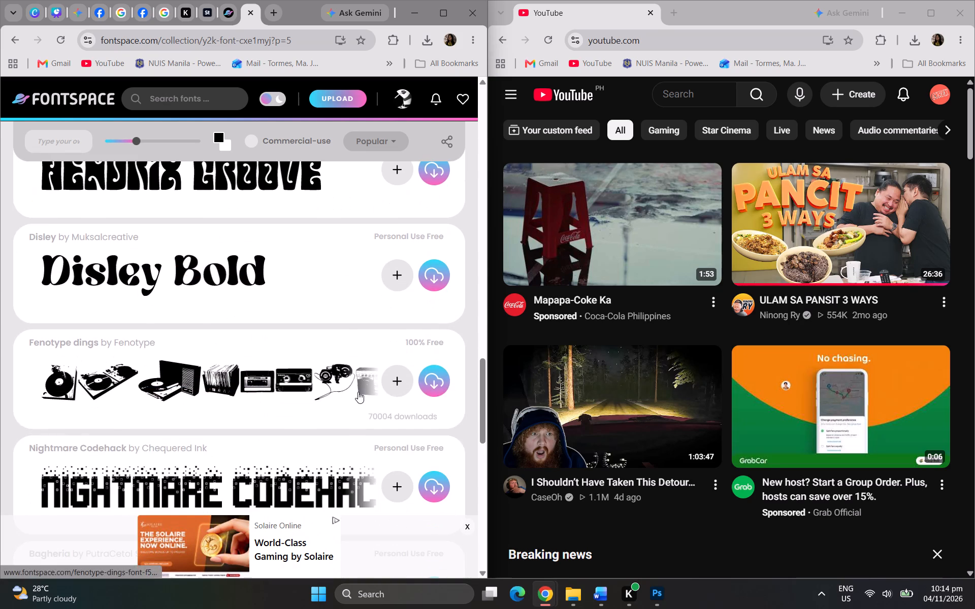
scroll(358, 392, down, 6)
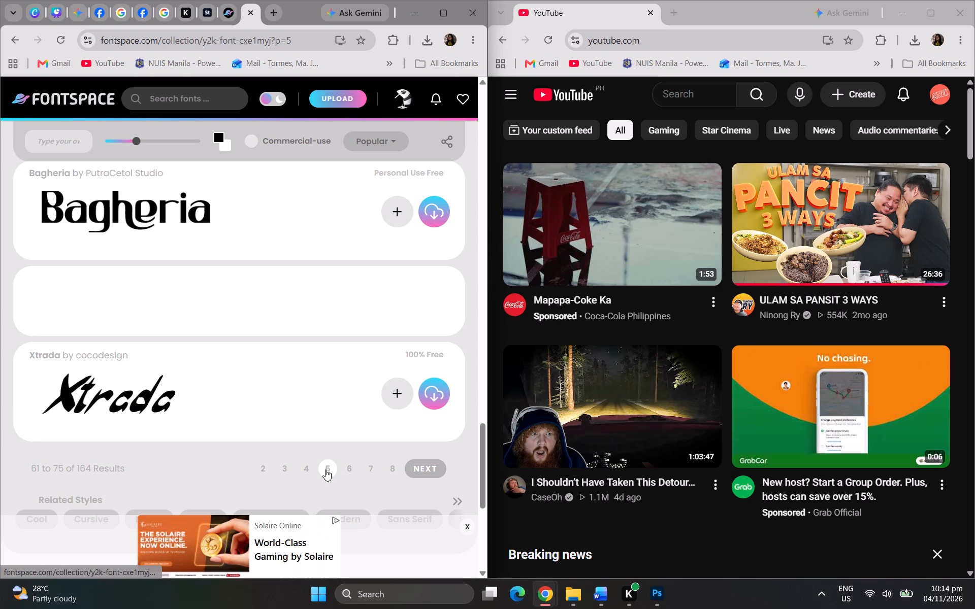
Return to page 4 of the Y2K Font collection and download the Dark Net font by HAWTPIXEL.
right_click(306, 467)
click(306, 467)
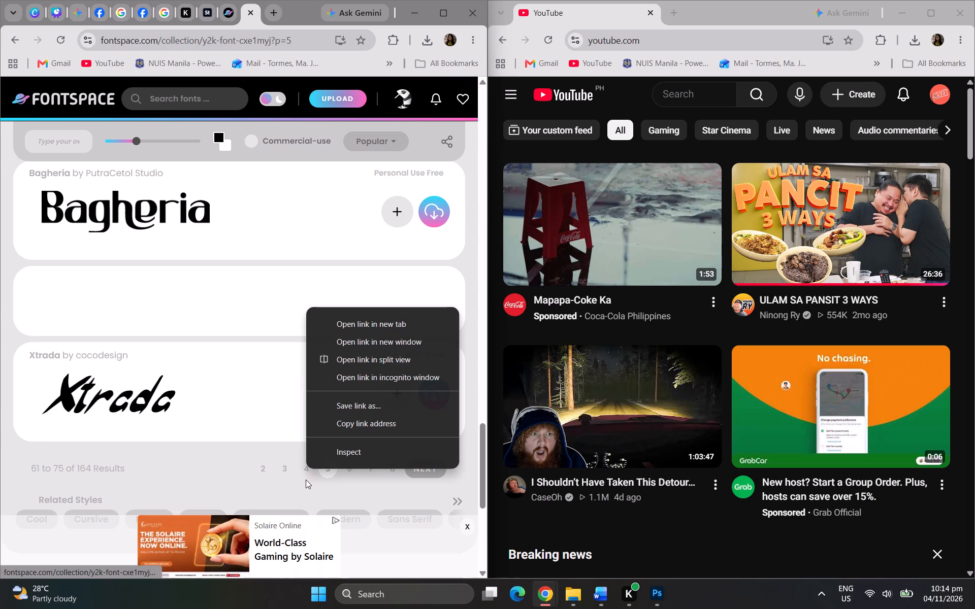
click(306, 480)
click(307, 466)
scroll(307, 460, down, 11)
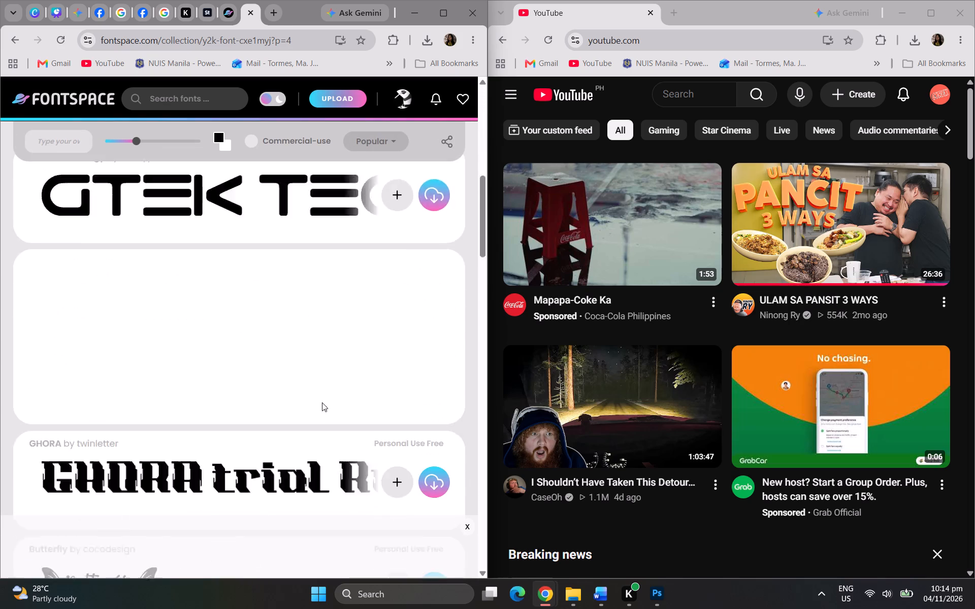
scroll(322, 402, down, 10)
scroll(344, 362, up, 4)
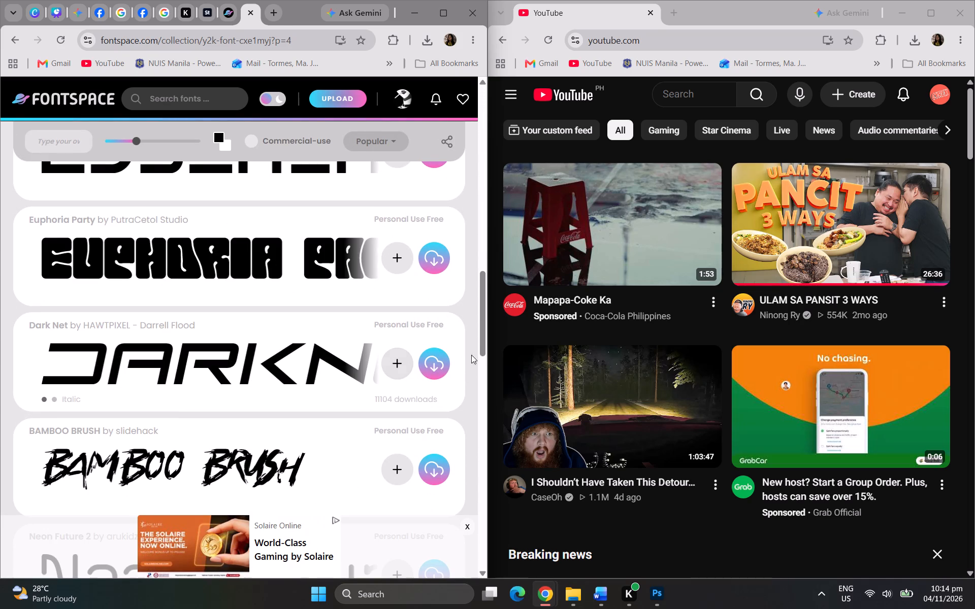
click(440, 365)
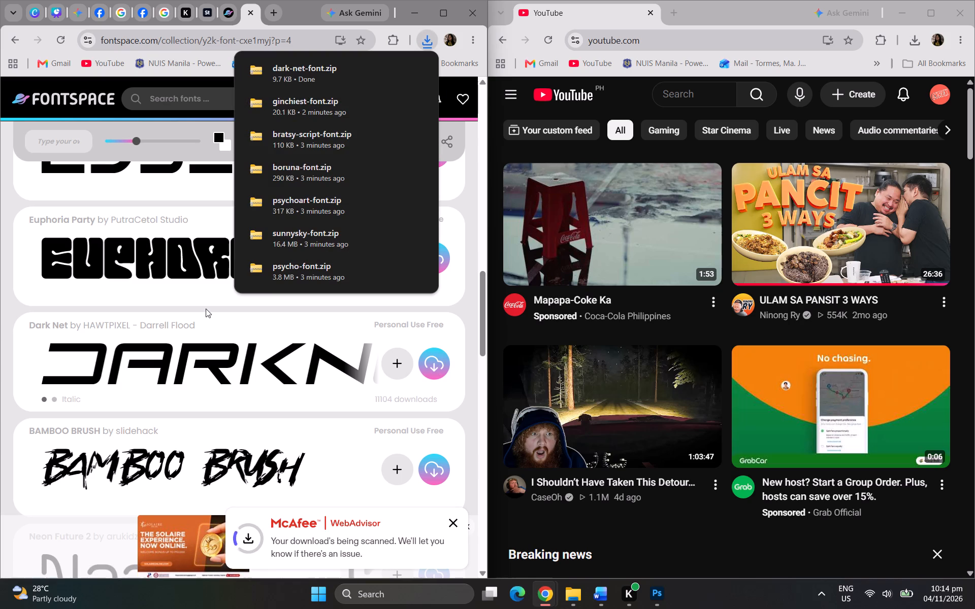
click(206, 309)
Download the Euphoria Party font by PutraCetol Studio from the same collection page.
scroll(412, 277, up, 2)
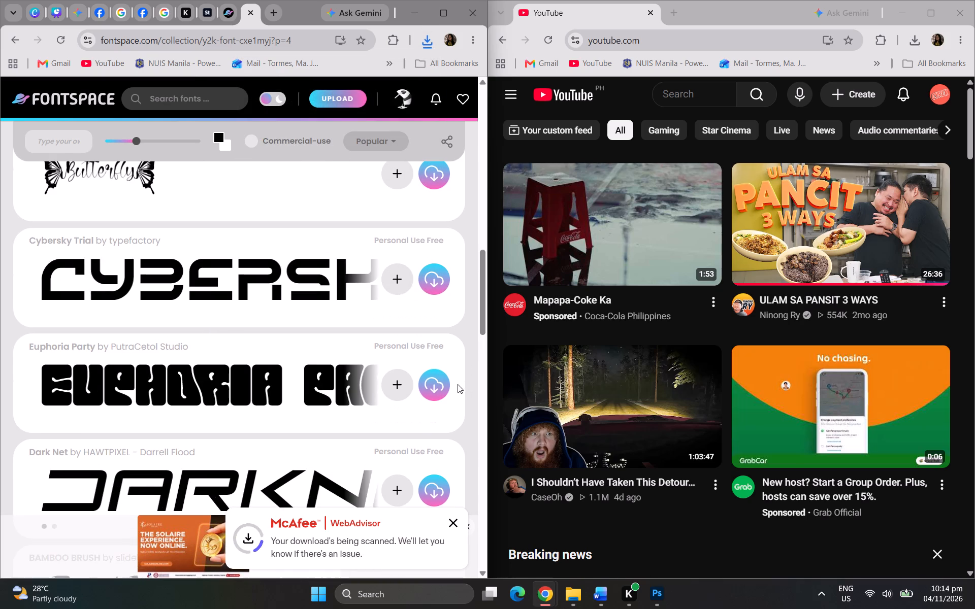
click(443, 384)
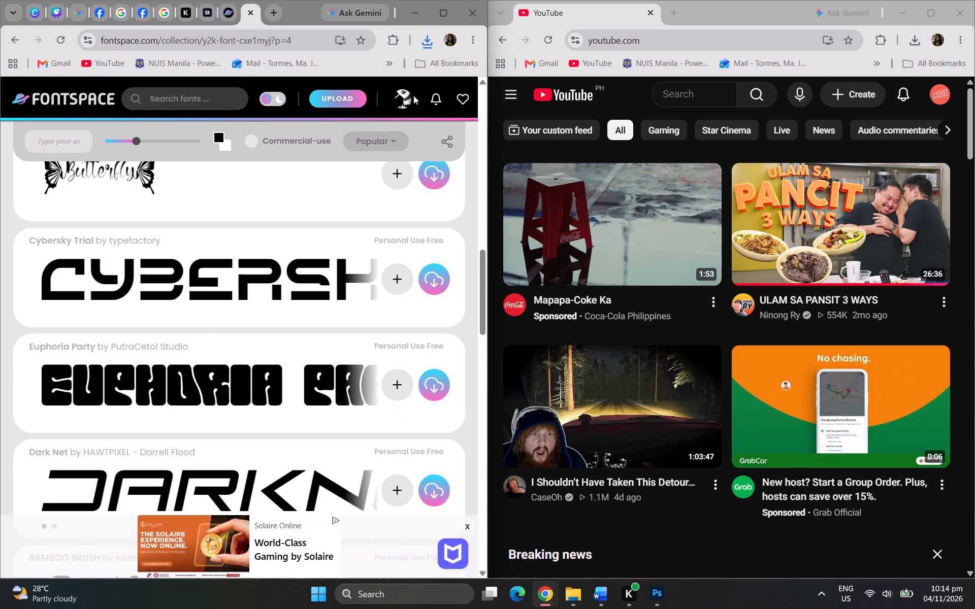
Open the downloaded dark-net-font archive and install the DarkNet Italic font.
click(429, 33)
click(405, 130)
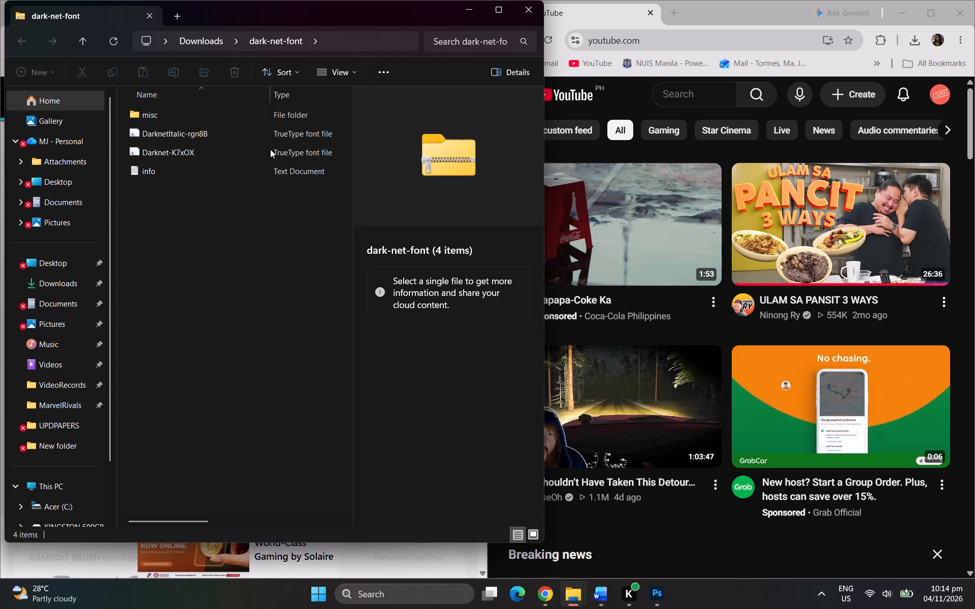
double_click(264, 135)
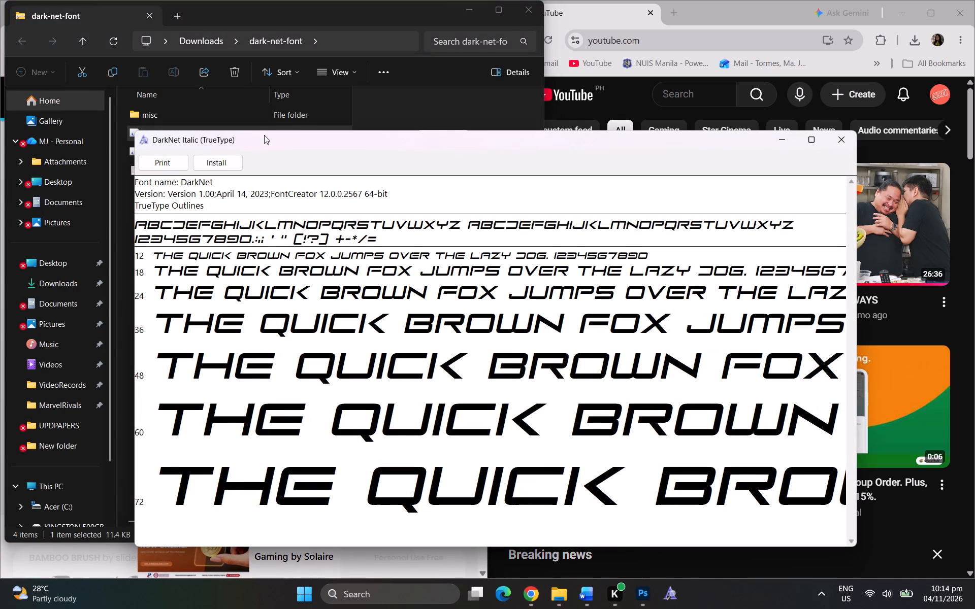
click(222, 163)
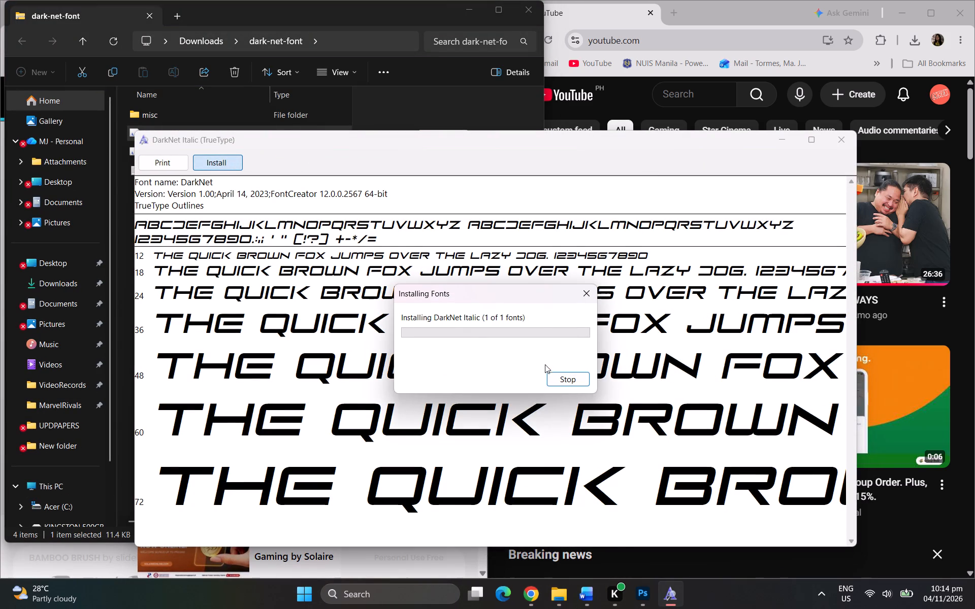
click(838, 145)
Install the upright DarkNet font from the same archive and put the file window away.
double_click(235, 152)
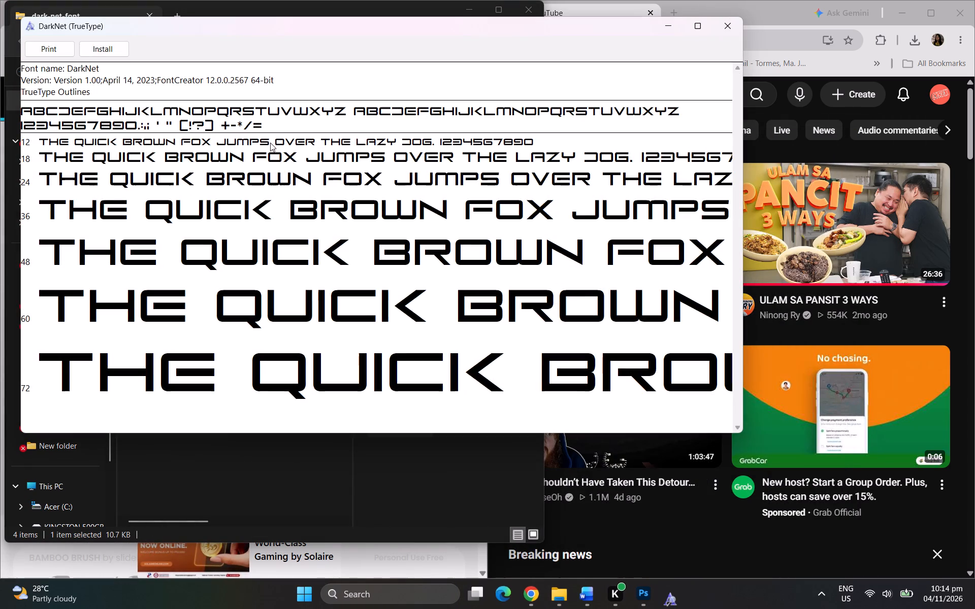
click(100, 47)
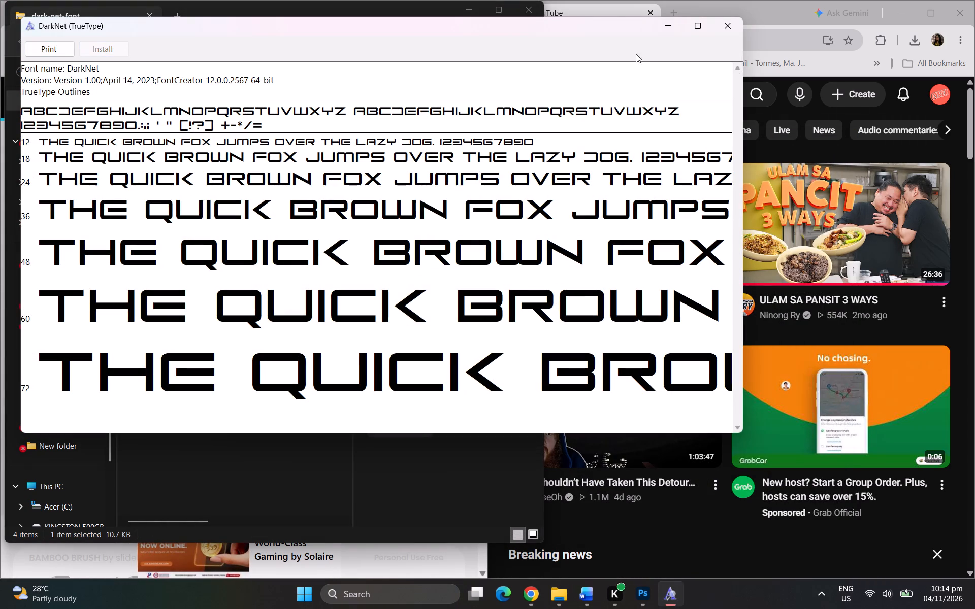
click(730, 29)
click(450, 9)
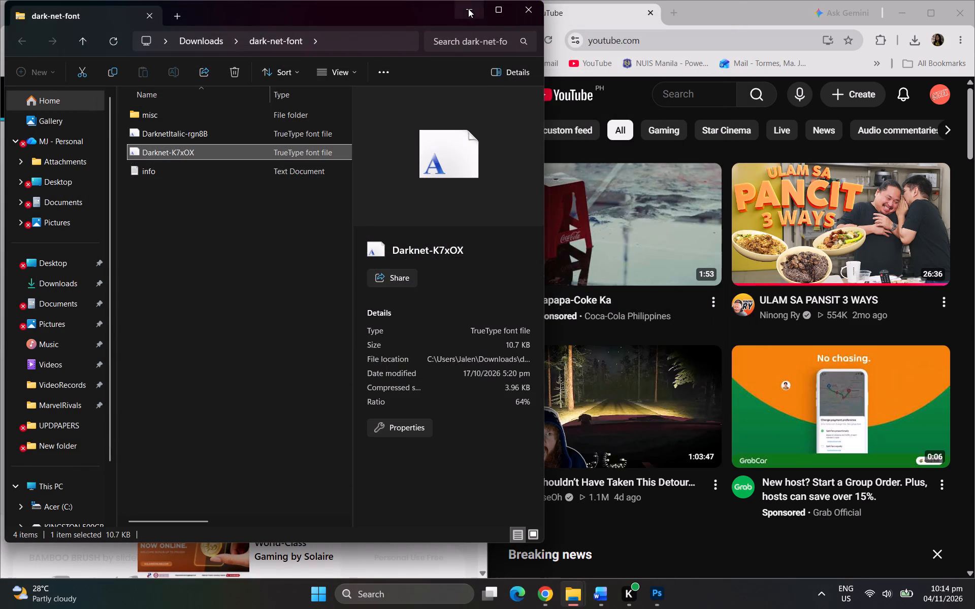
click(468, 9)
Switch to Photoshop and set the VITOUGE text's font to DarkNet Italic.
click(664, 594)
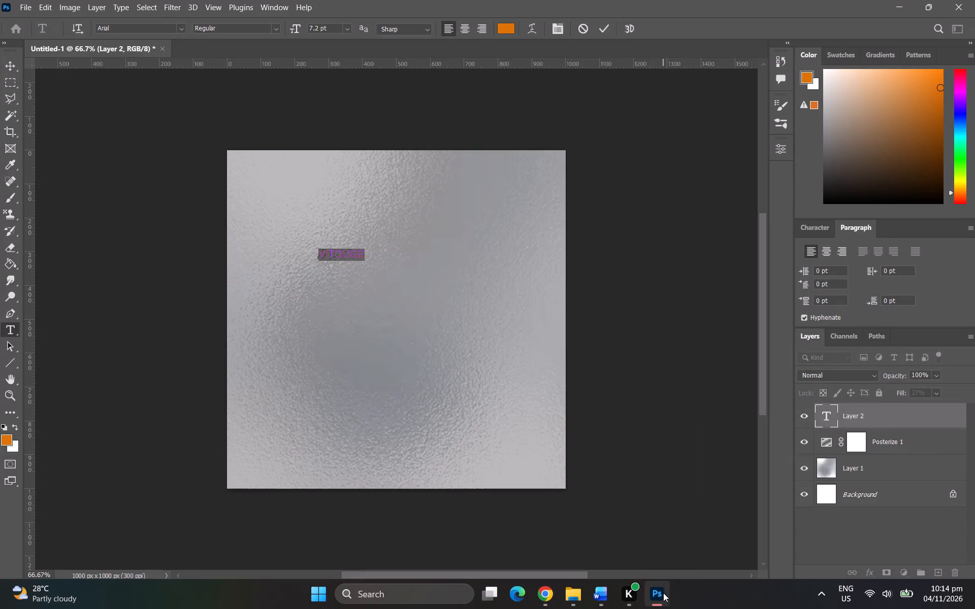
click(155, 32)
text(dar)
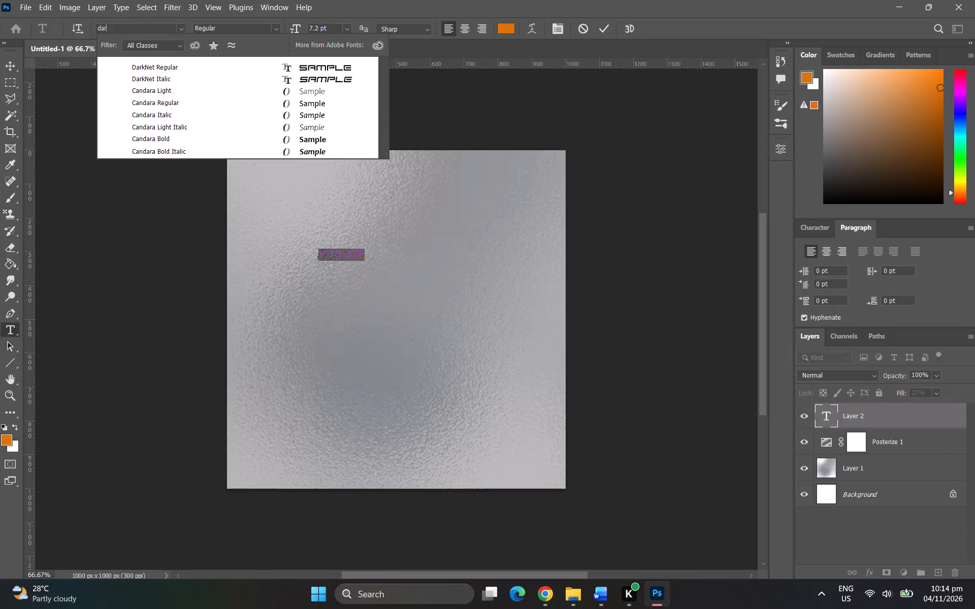
click(166, 82)
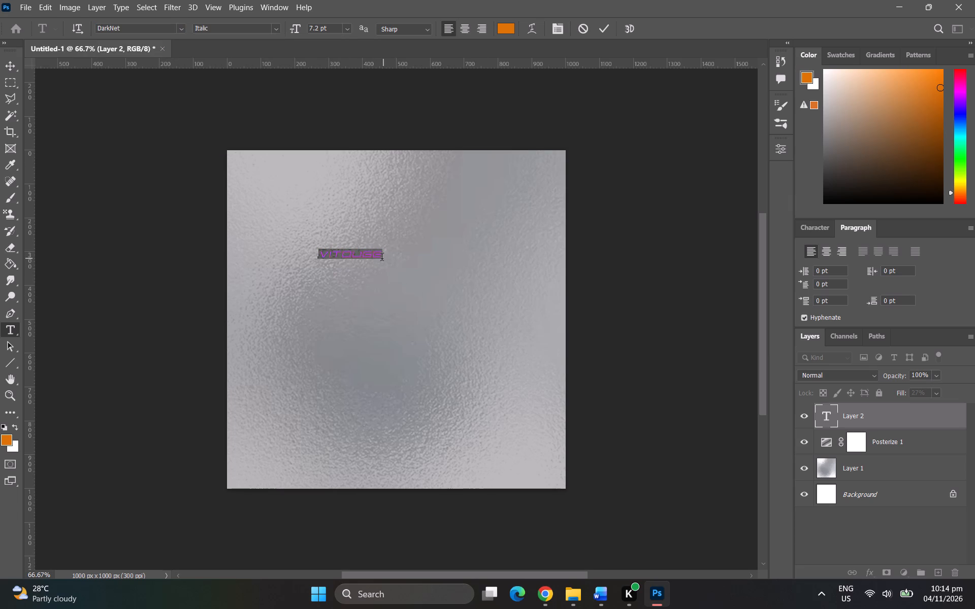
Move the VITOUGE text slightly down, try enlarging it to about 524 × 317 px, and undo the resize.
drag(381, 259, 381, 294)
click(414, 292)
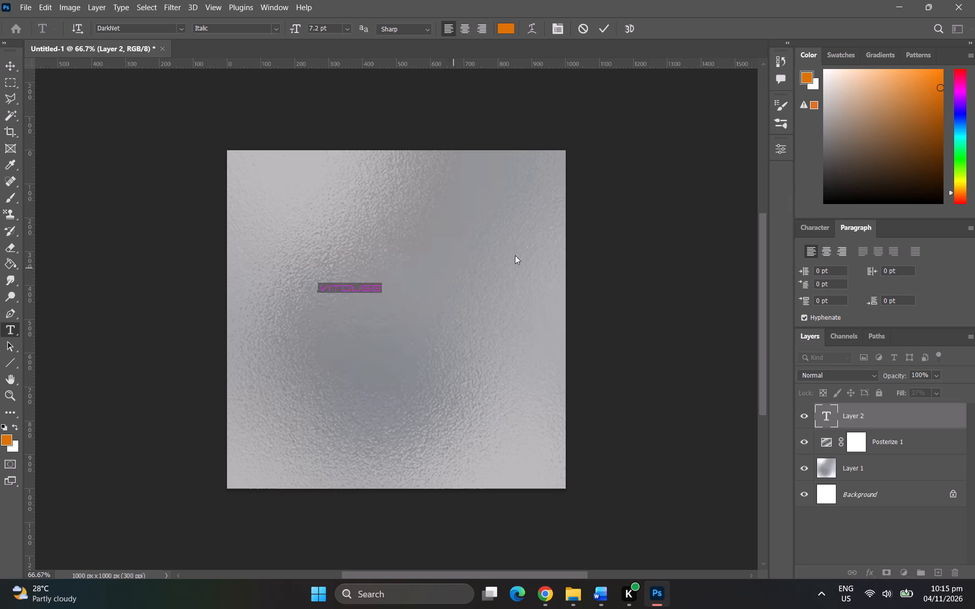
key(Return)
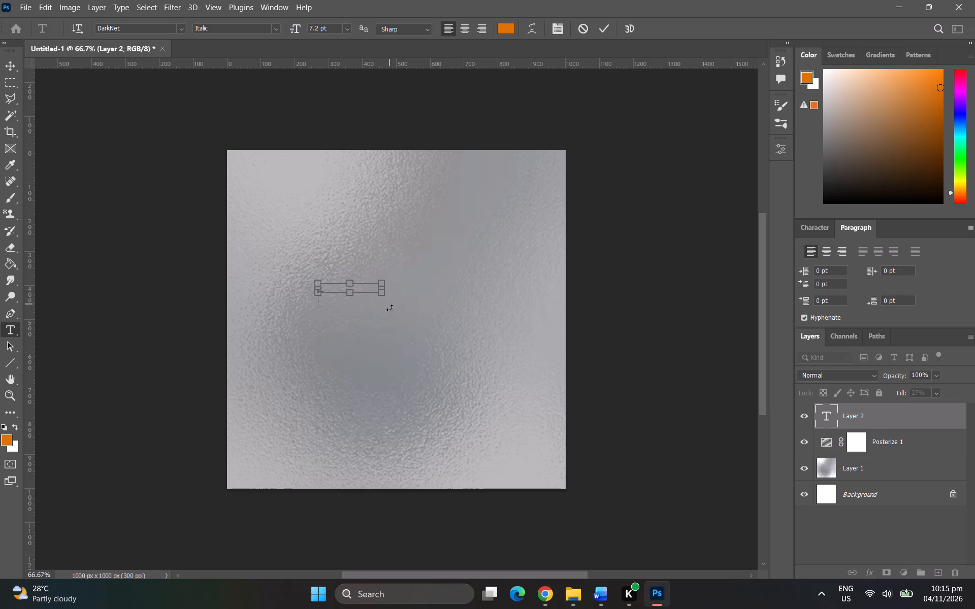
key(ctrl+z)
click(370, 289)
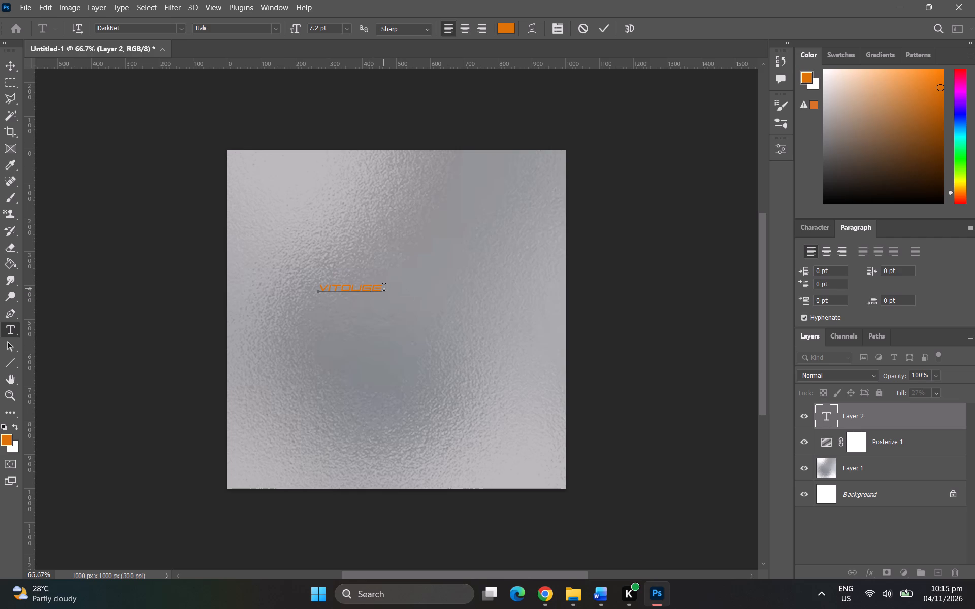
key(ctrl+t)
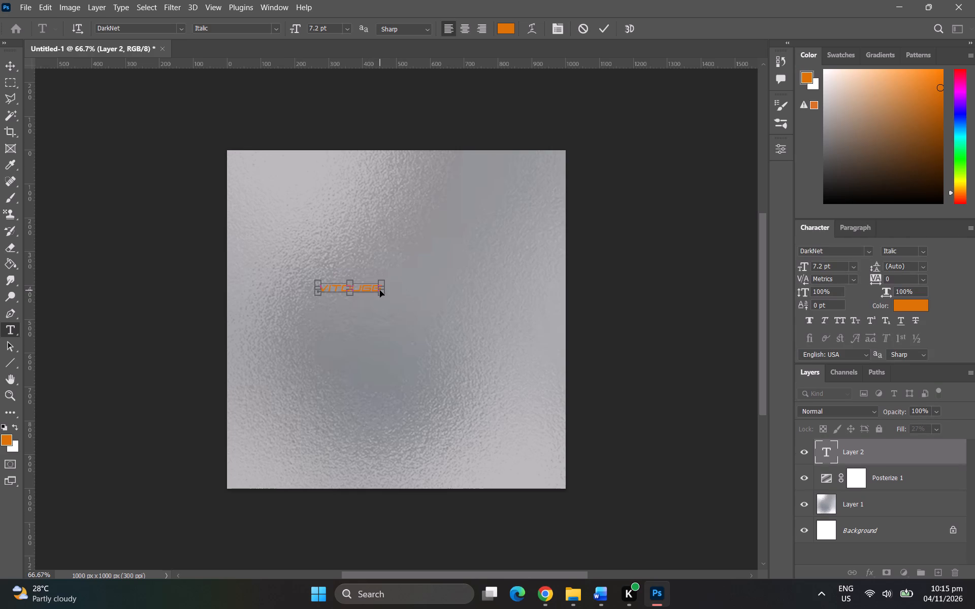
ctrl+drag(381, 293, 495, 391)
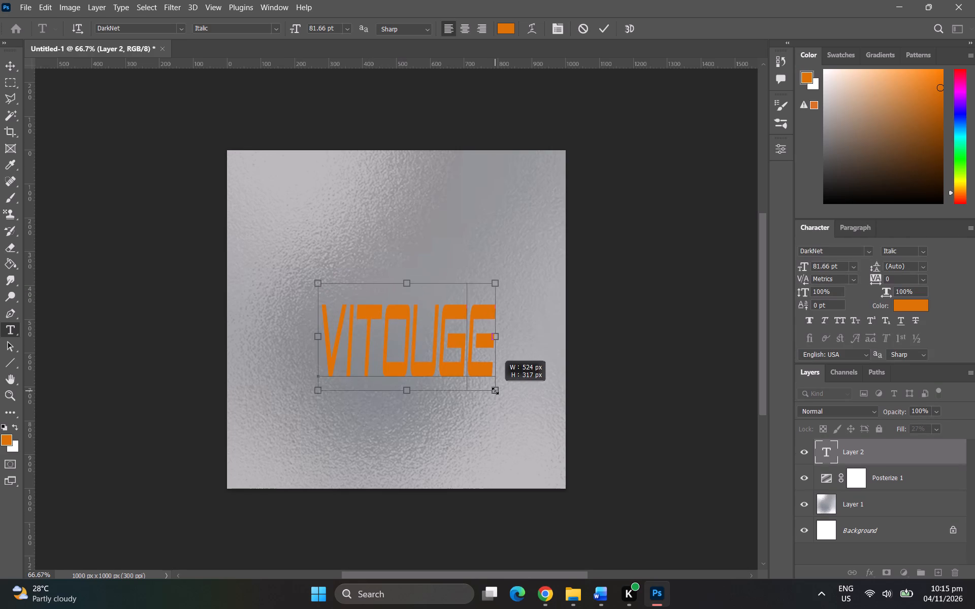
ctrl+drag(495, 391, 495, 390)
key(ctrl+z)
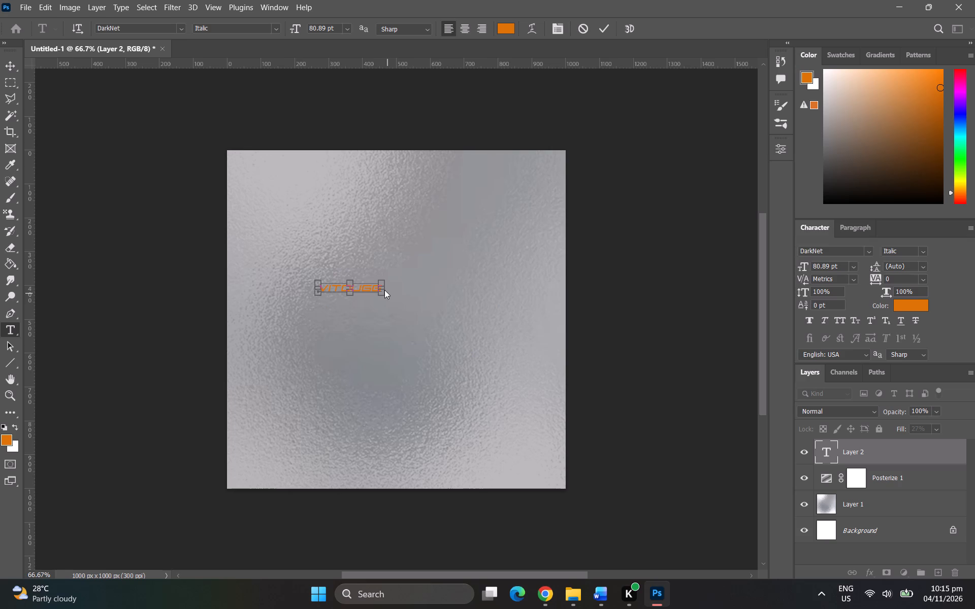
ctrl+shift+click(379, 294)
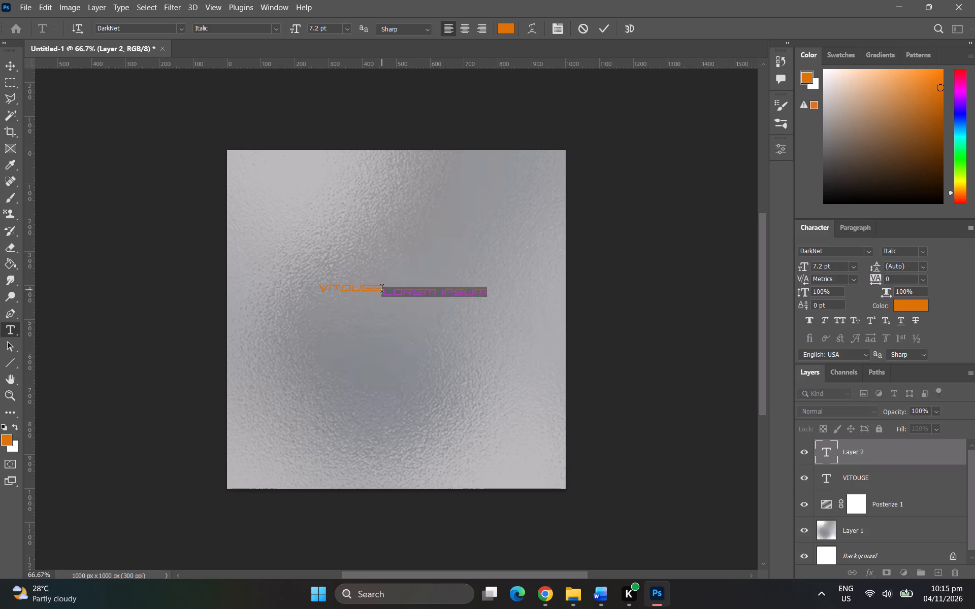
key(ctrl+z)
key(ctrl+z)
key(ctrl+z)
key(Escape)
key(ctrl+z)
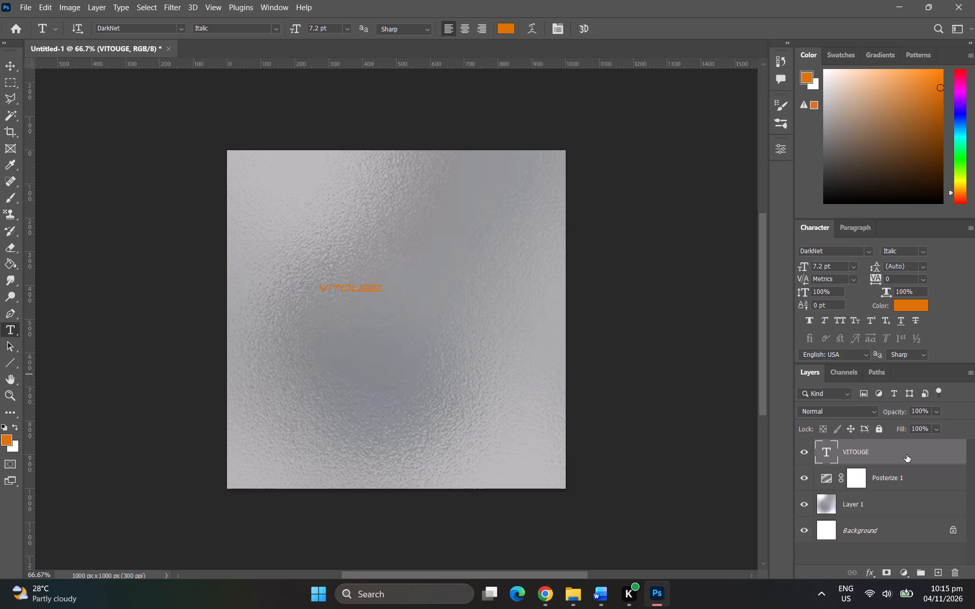
Scale the VITOUGE title proportionally to about 430% (30.72 pt) and centre it on the canvas at about 500, 500 px.
key(ctrl+t)
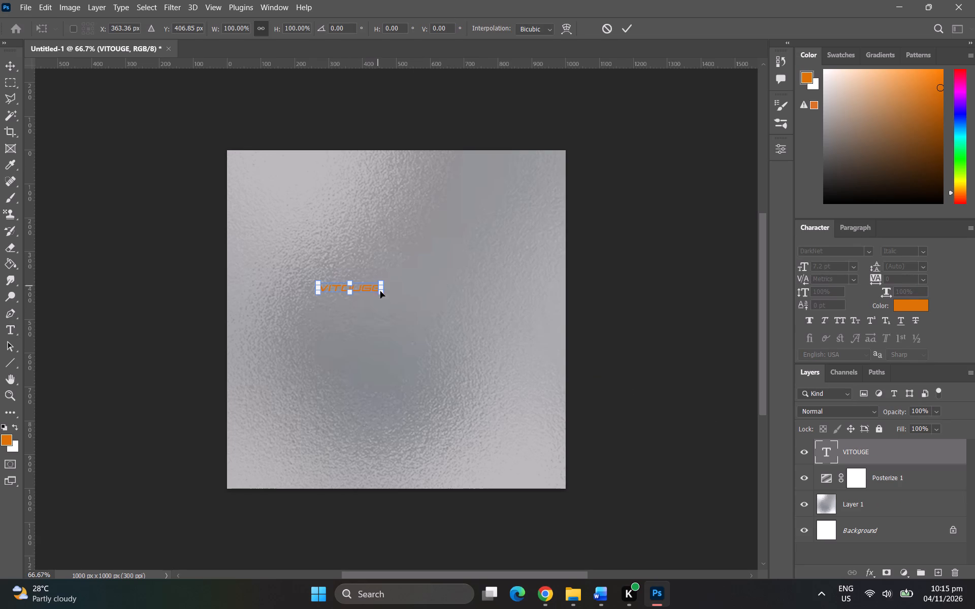
shift+drag(382, 292, 448, 332)
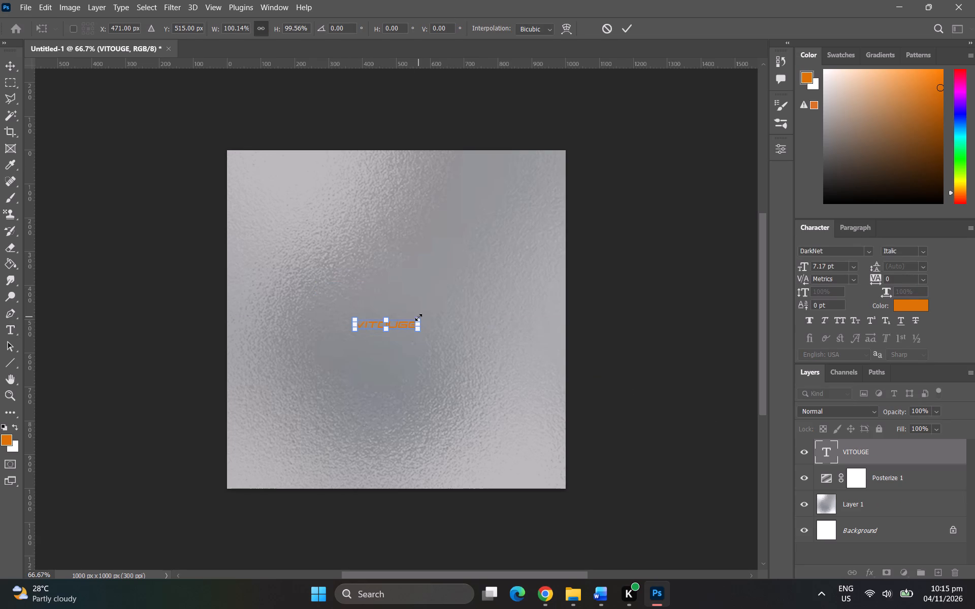
shift+drag(418, 317, 489, 286)
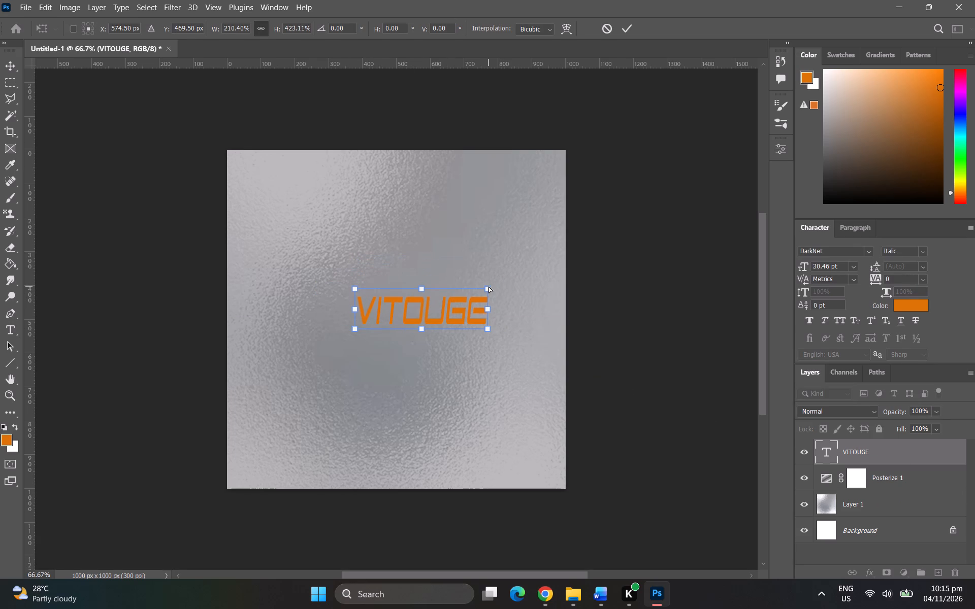
key(ctrl+z)
drag(419, 320, 534, 248)
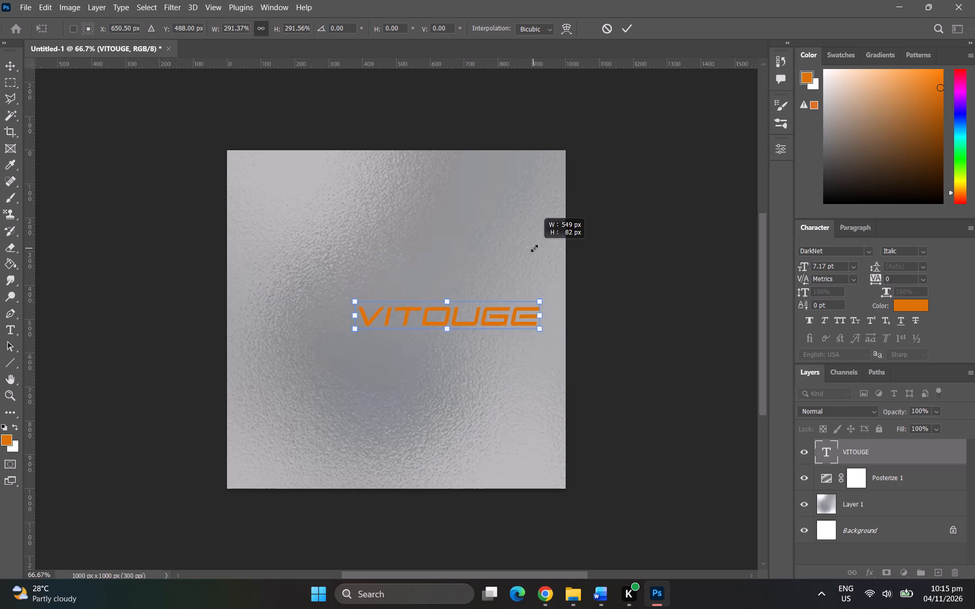
drag(534, 248, 568, 236)
drag(512, 319, 444, 319)
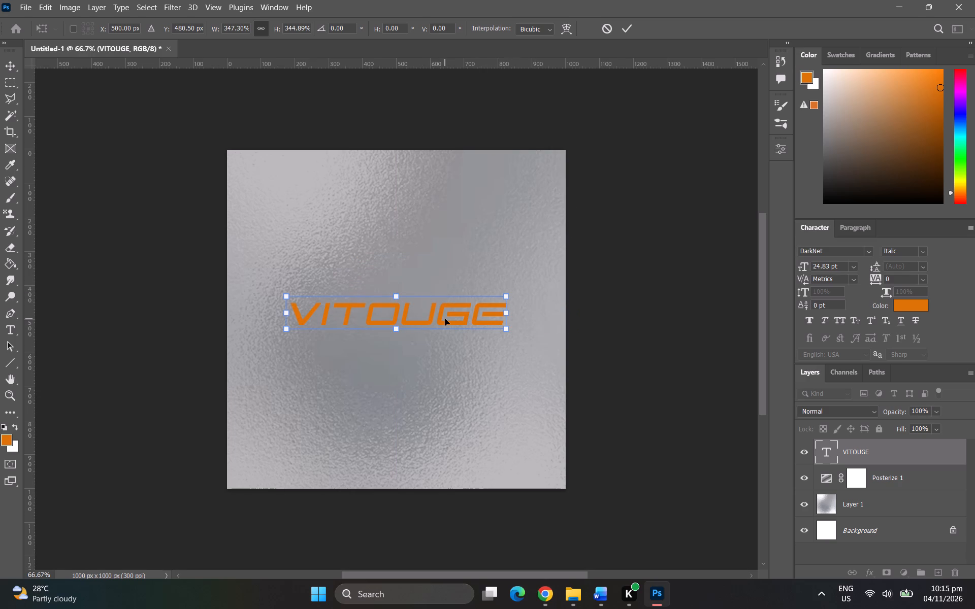
drag(505, 331, 553, 370)
drag(502, 320, 496, 320)
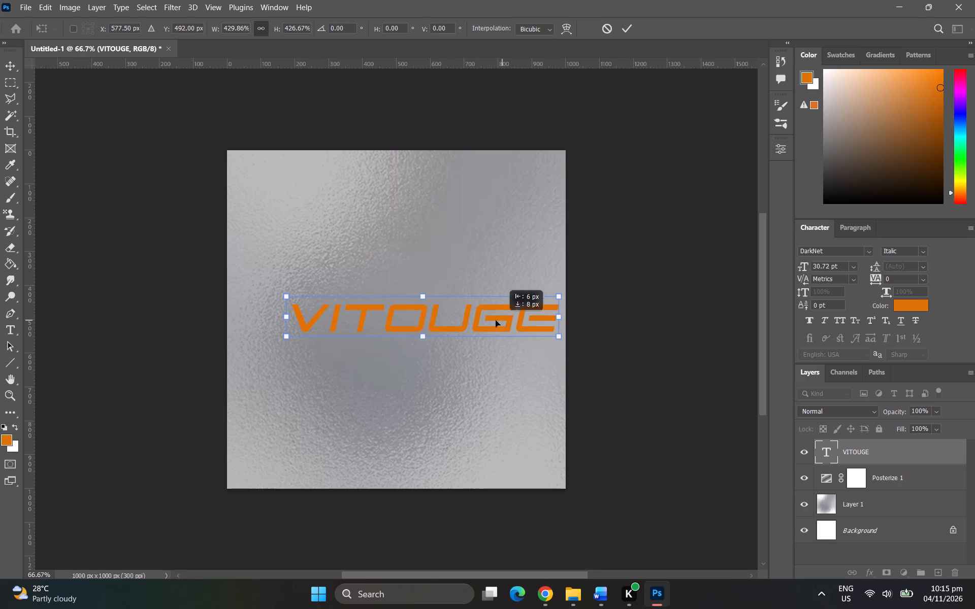
drag(496, 320, 477, 321)
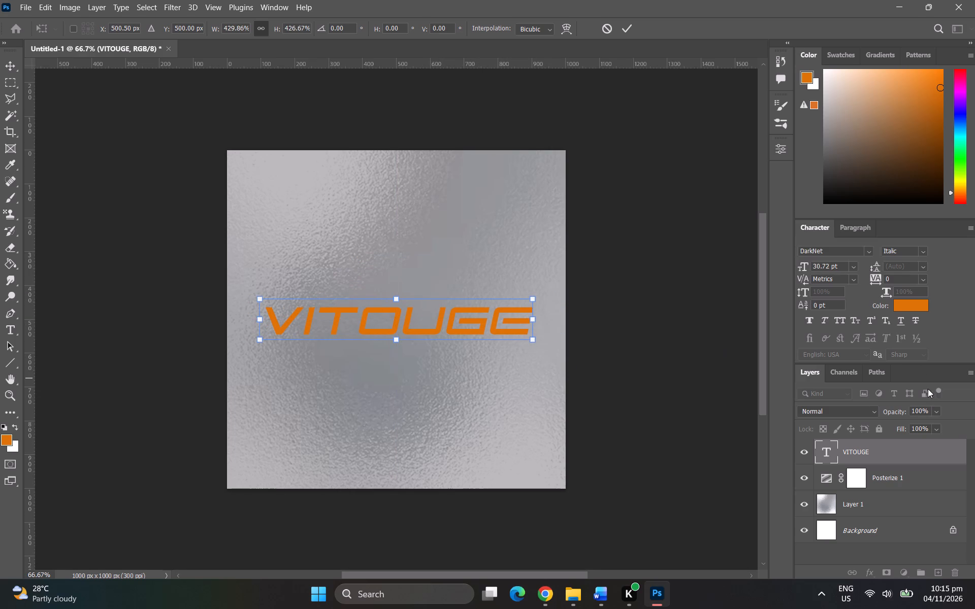
Set the VITOUGE text layer's fill to 0%.
click(936, 431)
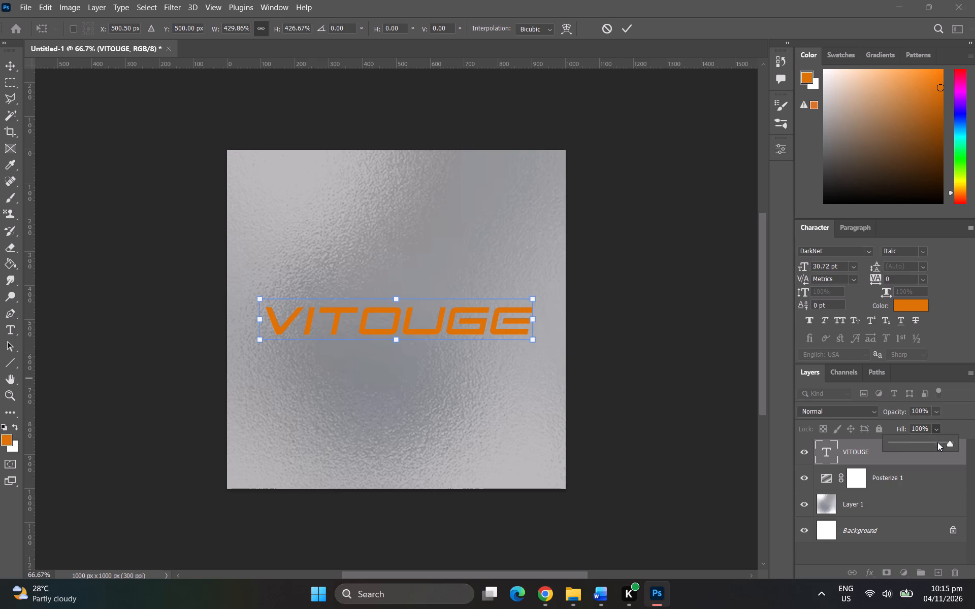
drag(911, 445, 868, 446)
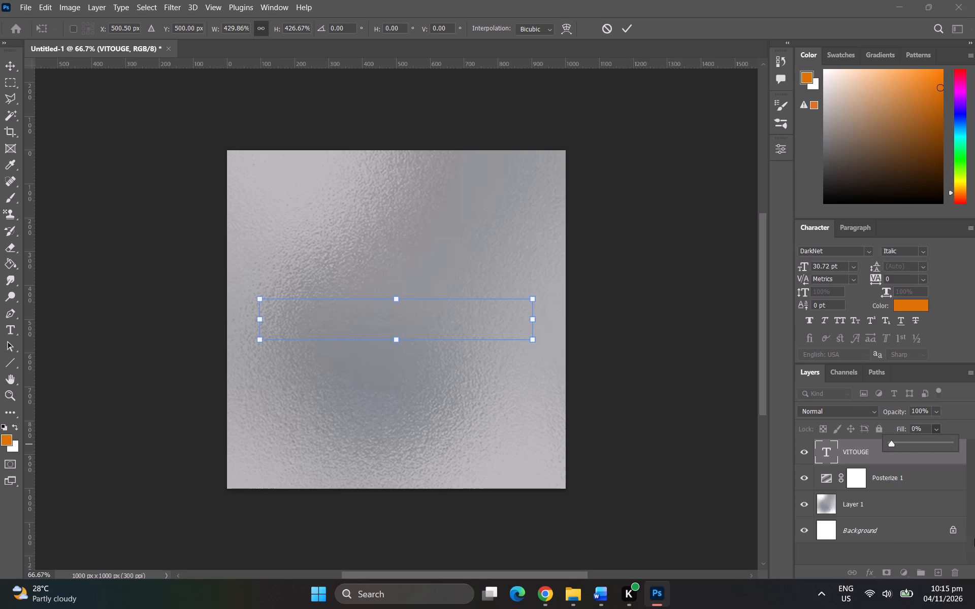
click(925, 557)
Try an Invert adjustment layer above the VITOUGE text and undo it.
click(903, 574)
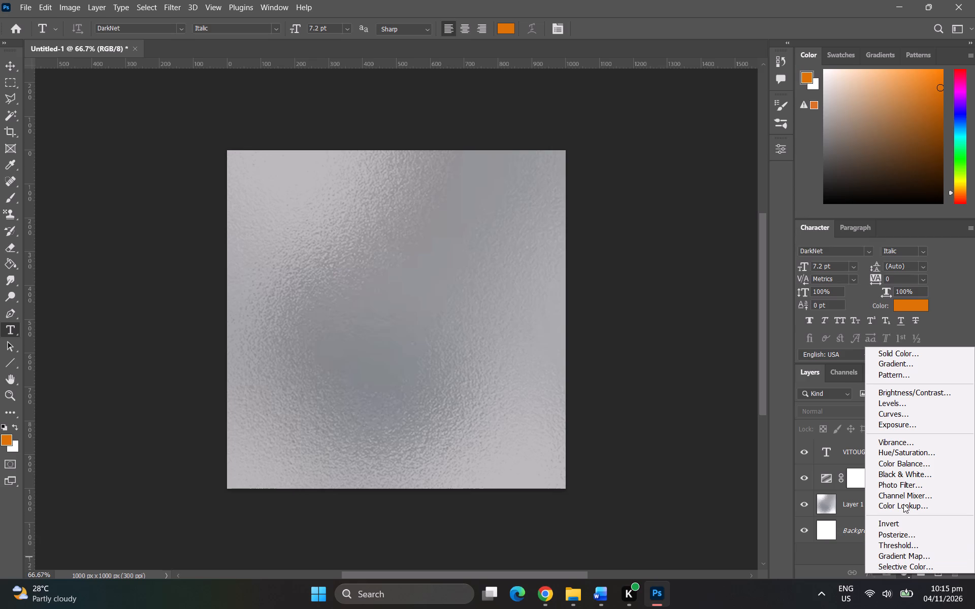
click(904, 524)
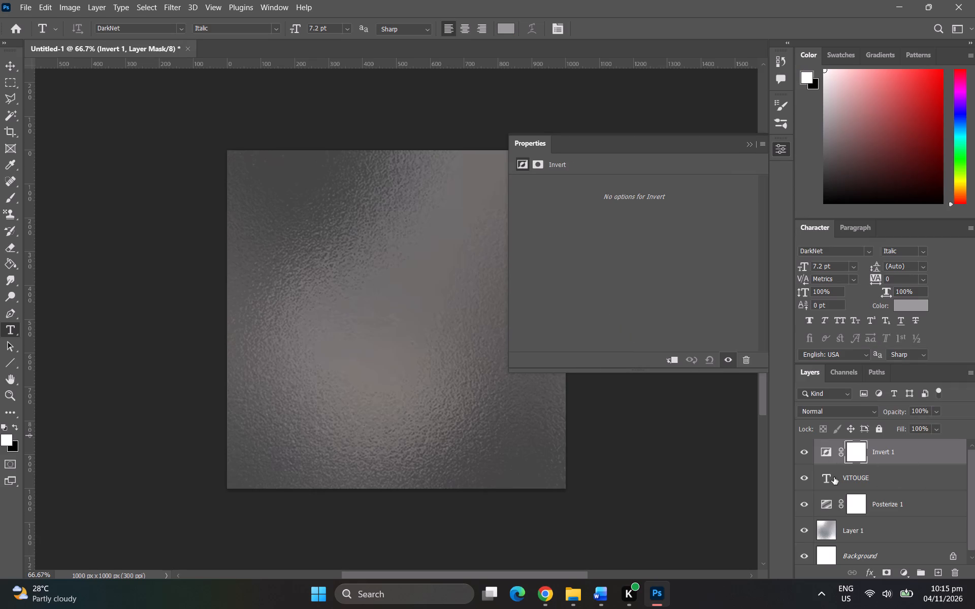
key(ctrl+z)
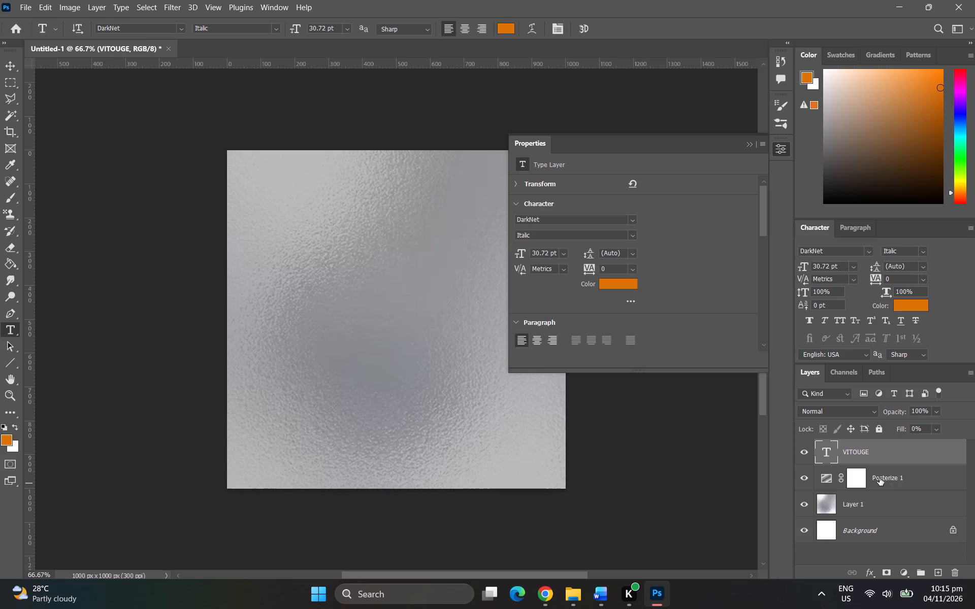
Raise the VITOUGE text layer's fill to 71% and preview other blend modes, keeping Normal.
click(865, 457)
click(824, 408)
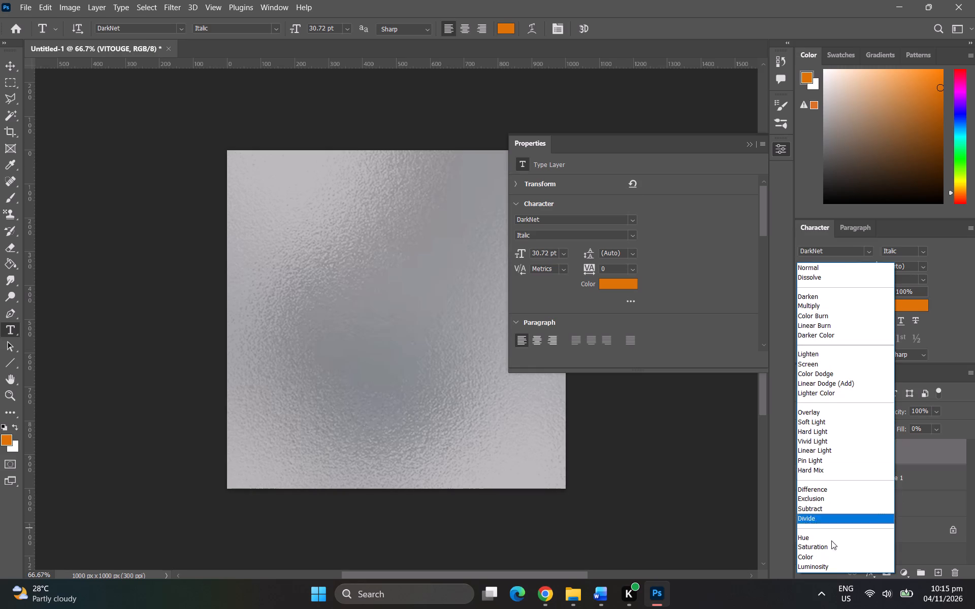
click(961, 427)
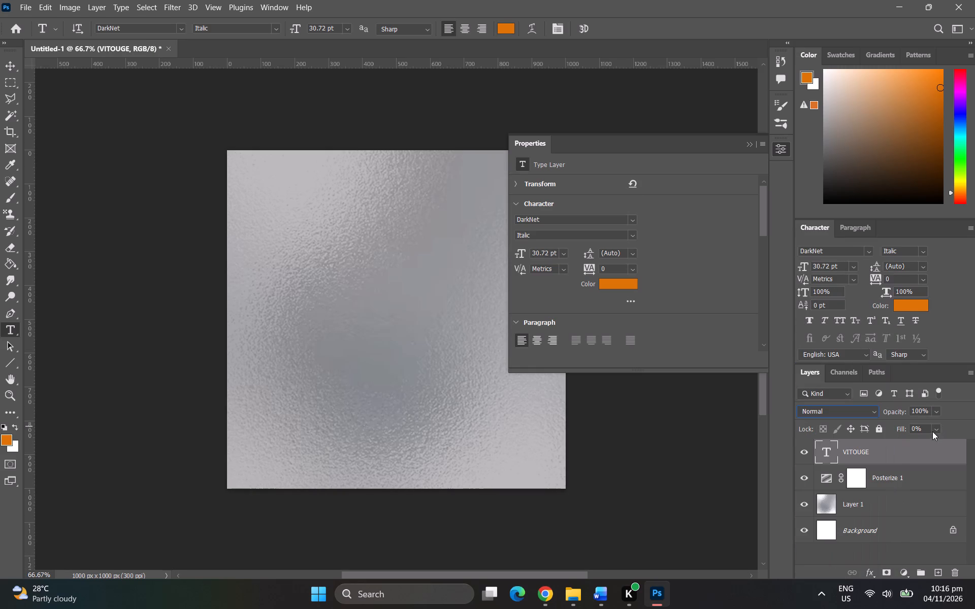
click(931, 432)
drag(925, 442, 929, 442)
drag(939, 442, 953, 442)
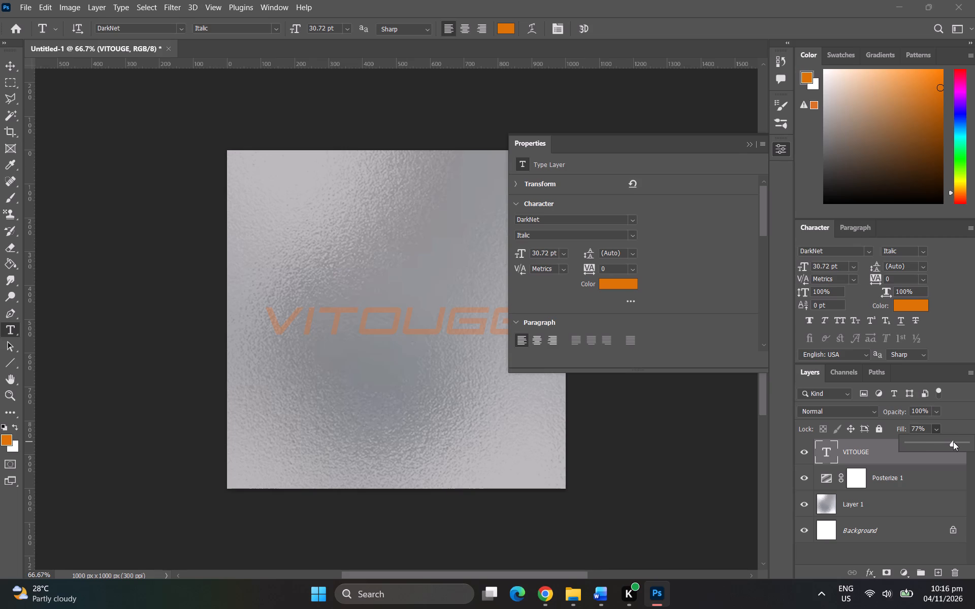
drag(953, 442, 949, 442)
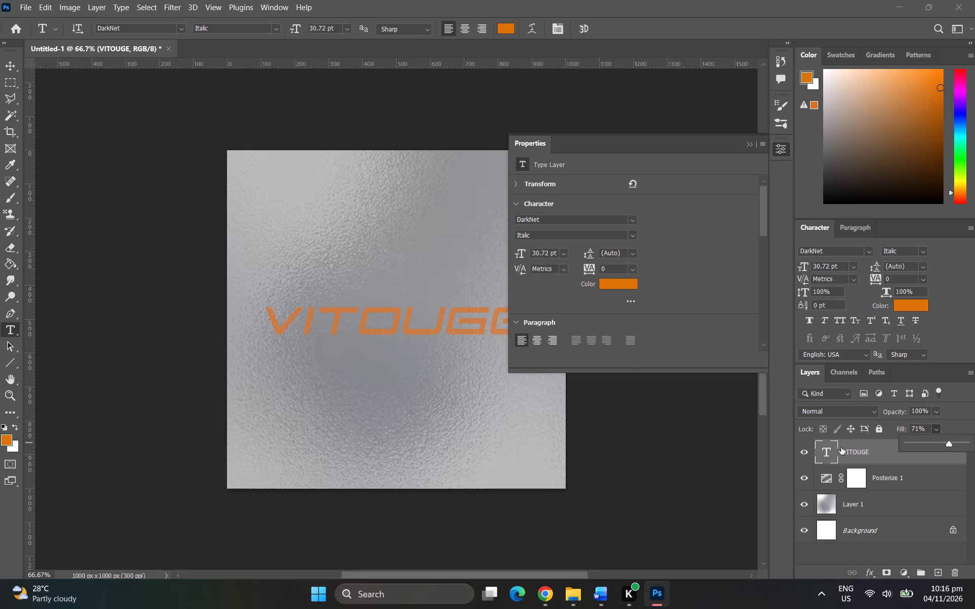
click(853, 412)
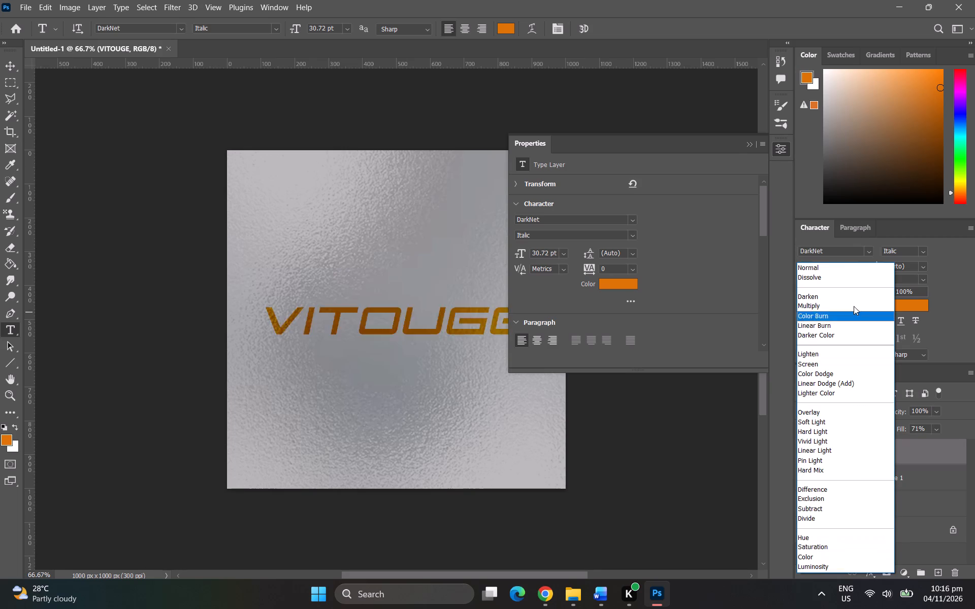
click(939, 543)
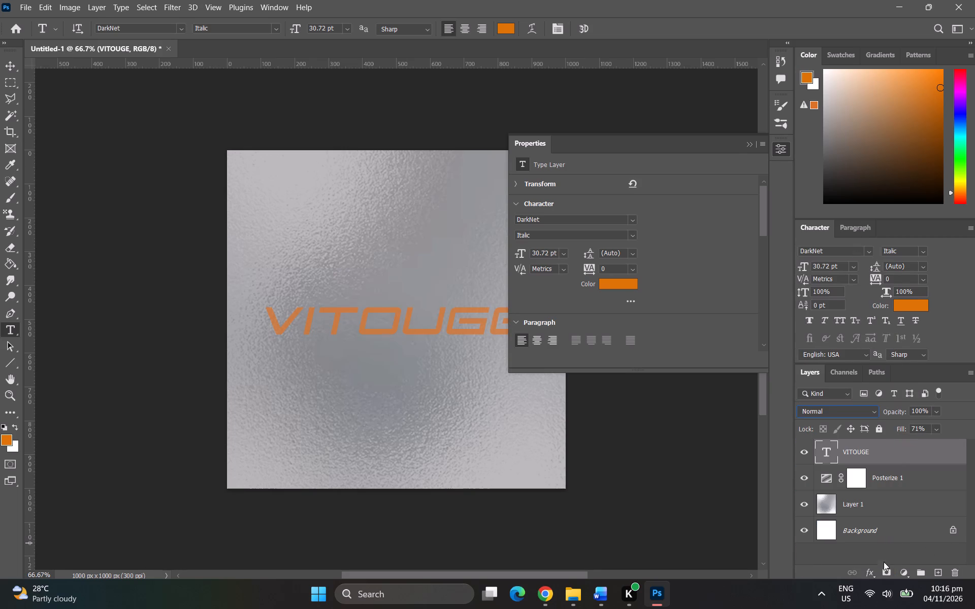
Add a Bevel & Emboss effect to the VITOUGE text with the Outer Bevel style and a depth of 95%.
click(874, 577)
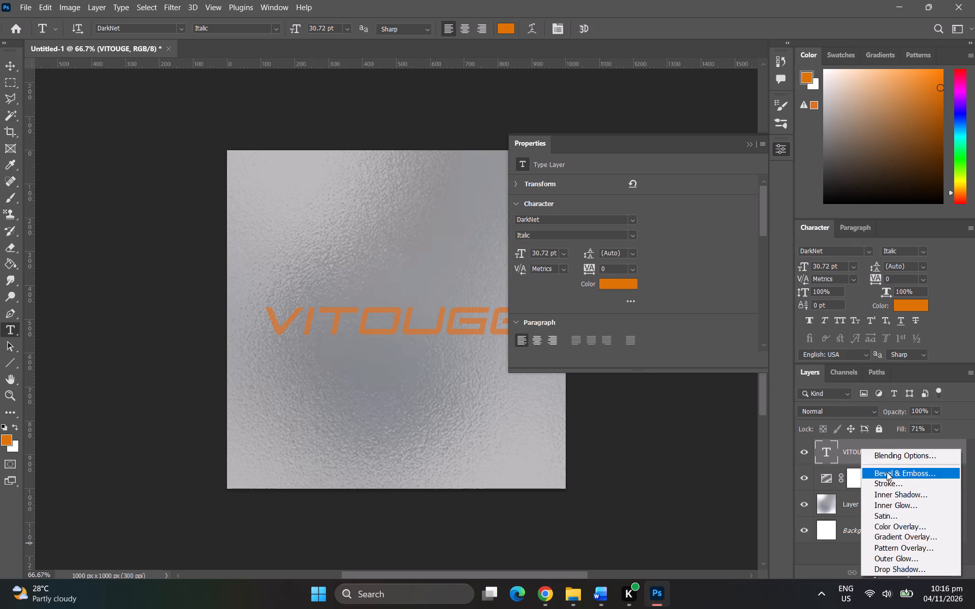
click(887, 473)
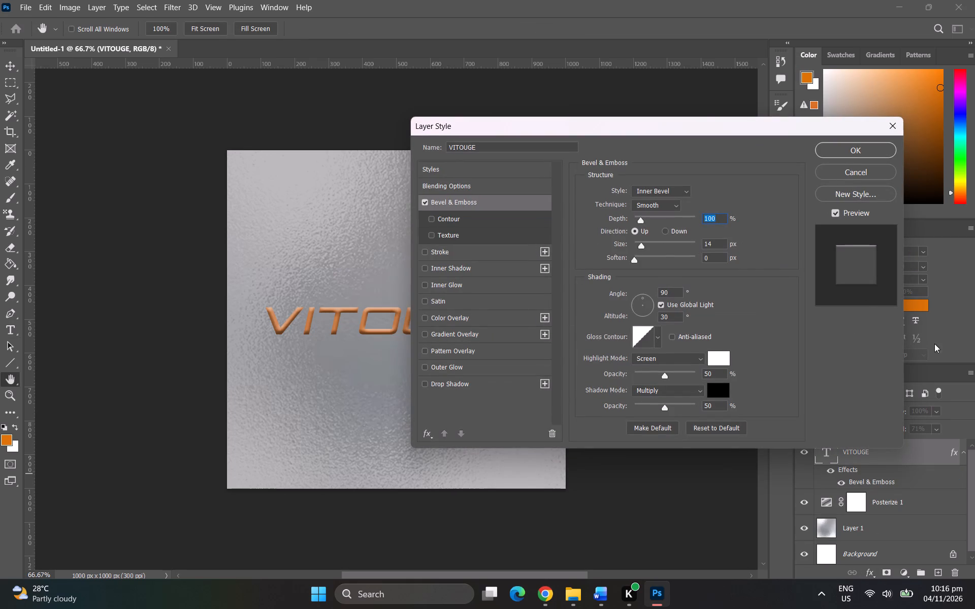
drag(691, 131, 673, 132)
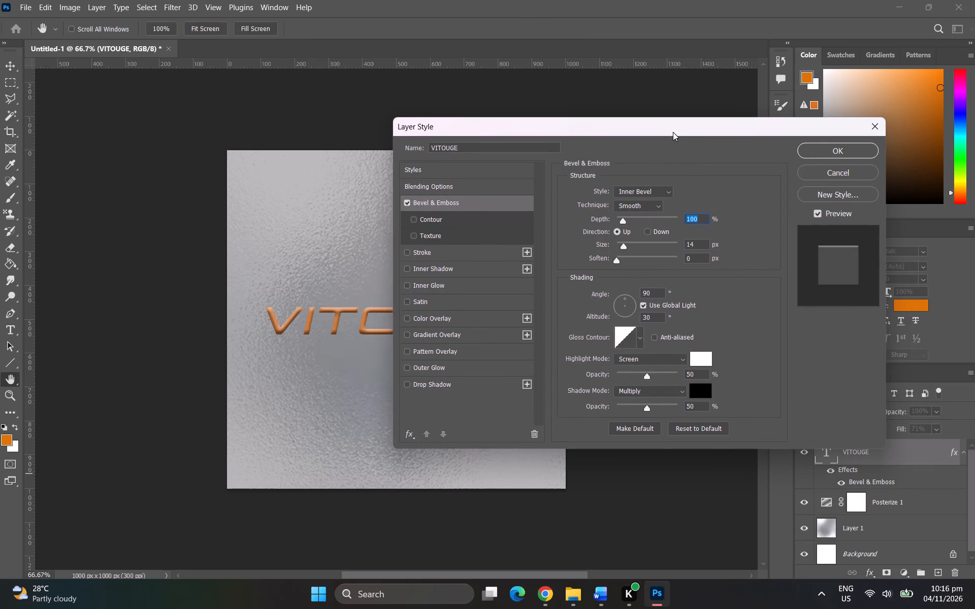
drag(673, 132, 628, 129)
click(621, 187)
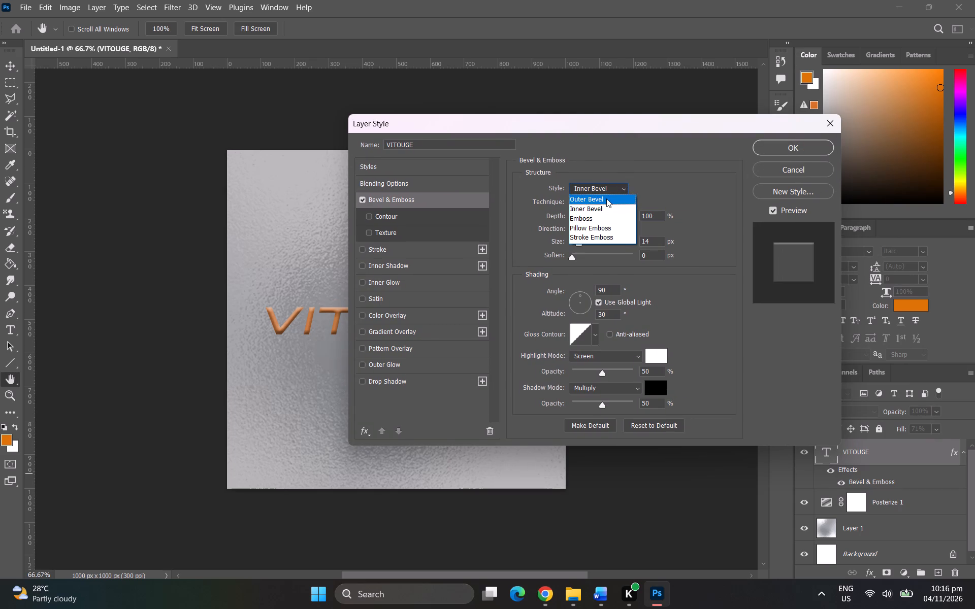
click(606, 198)
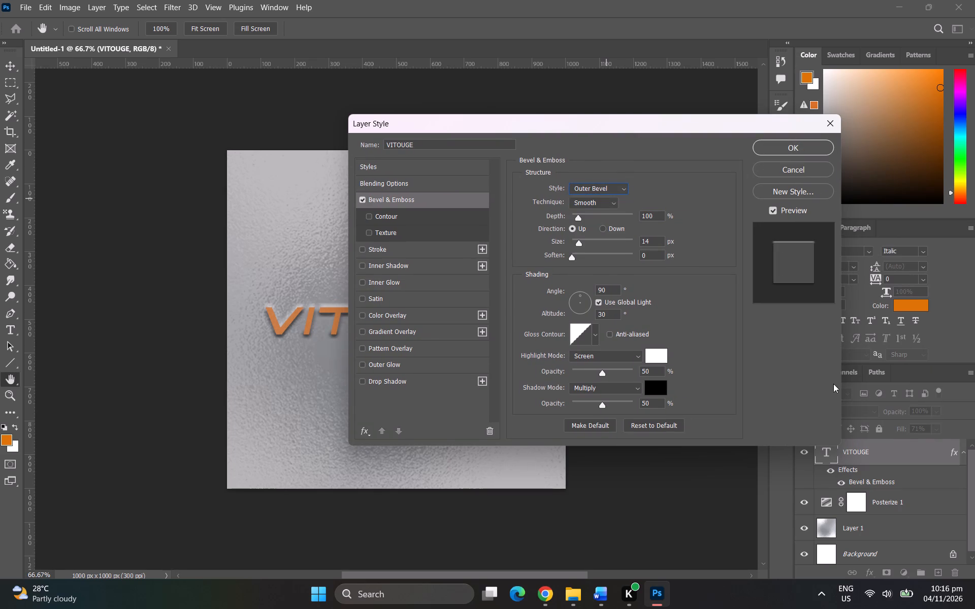
click(579, 219)
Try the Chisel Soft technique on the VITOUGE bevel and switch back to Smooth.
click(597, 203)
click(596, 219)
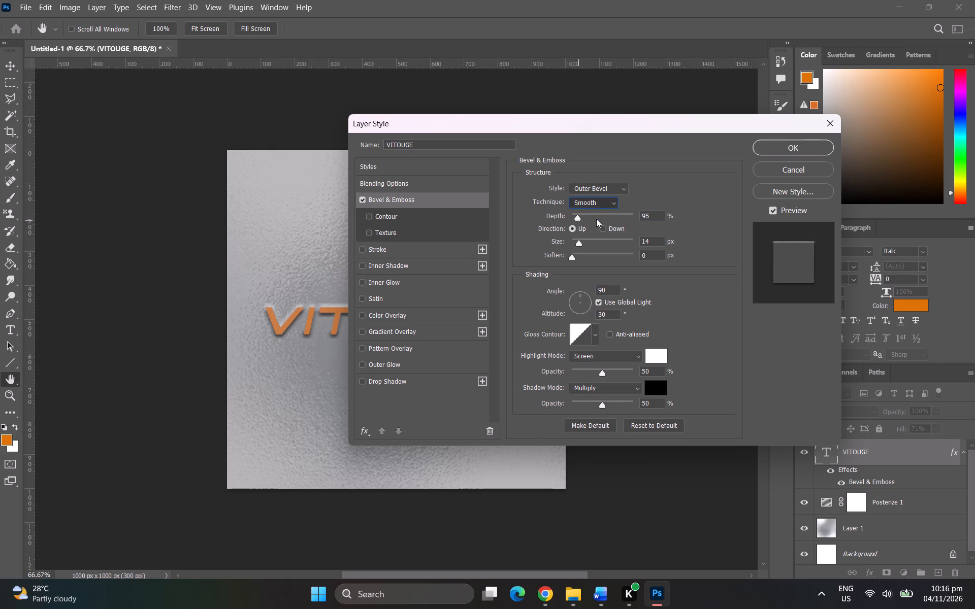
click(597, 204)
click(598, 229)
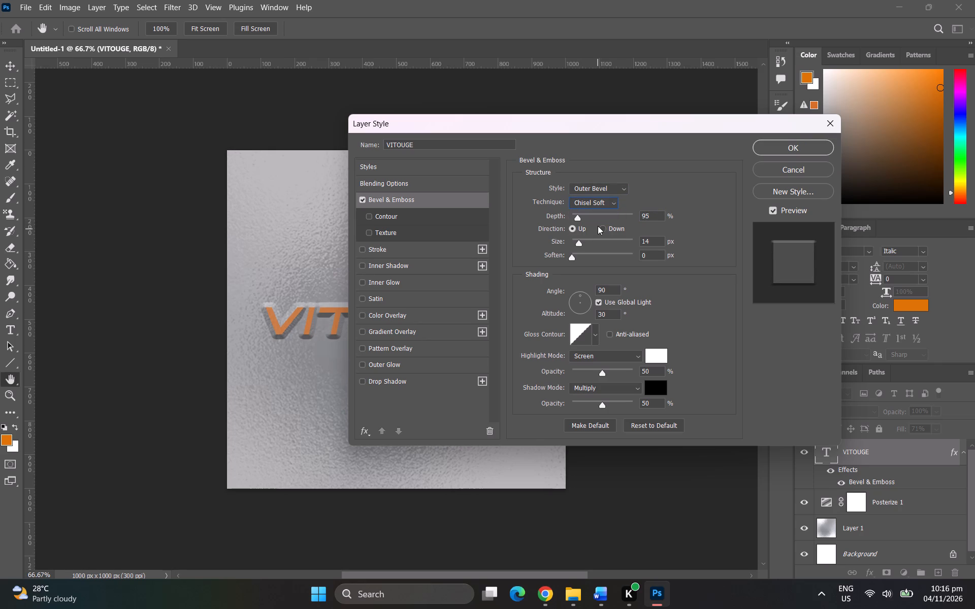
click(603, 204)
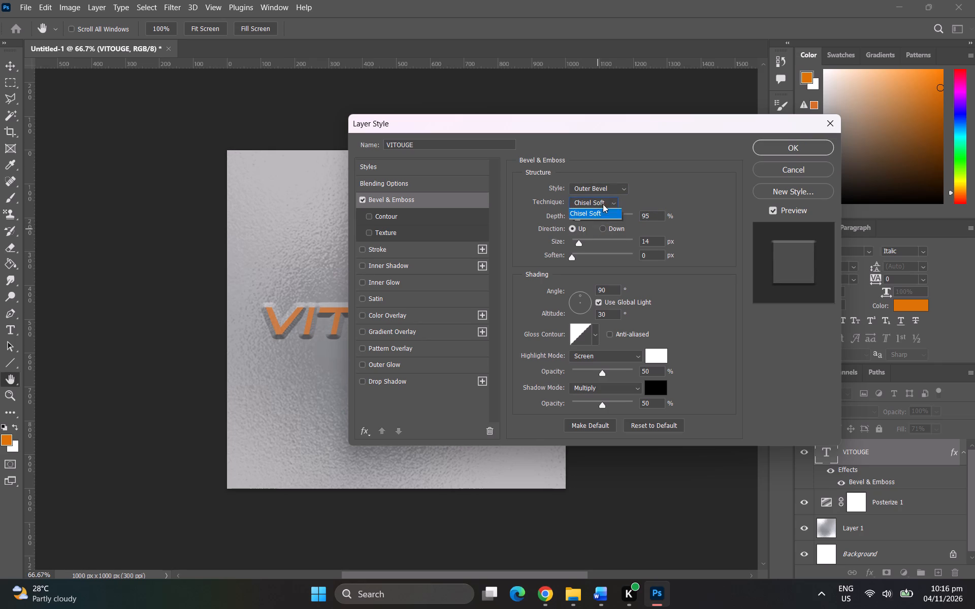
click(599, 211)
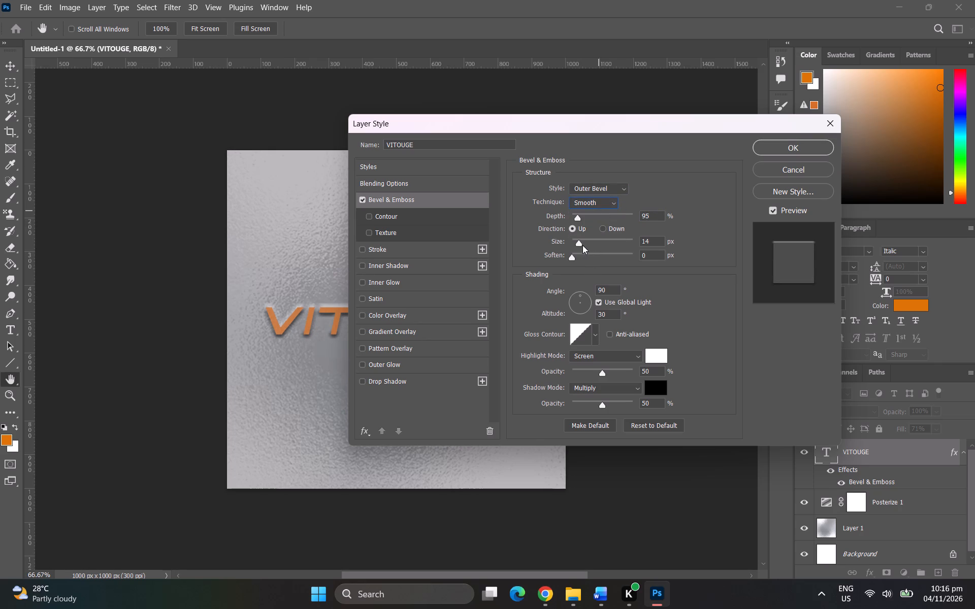
Set the bevel size to 16 px, trying some softening and the Down direction but keeping 0 px soften and Up.
click(580, 244)
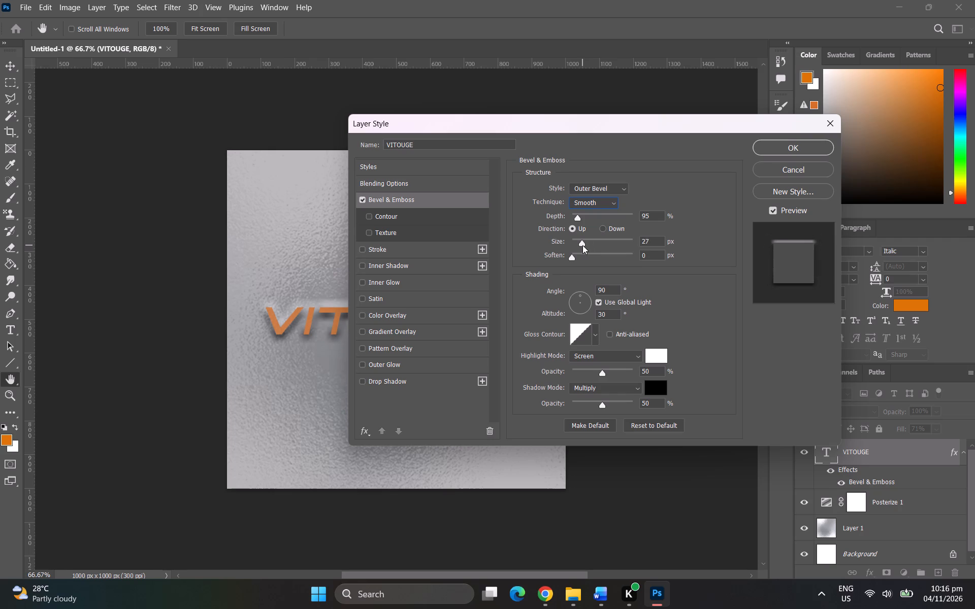
drag(574, 254, 592, 254)
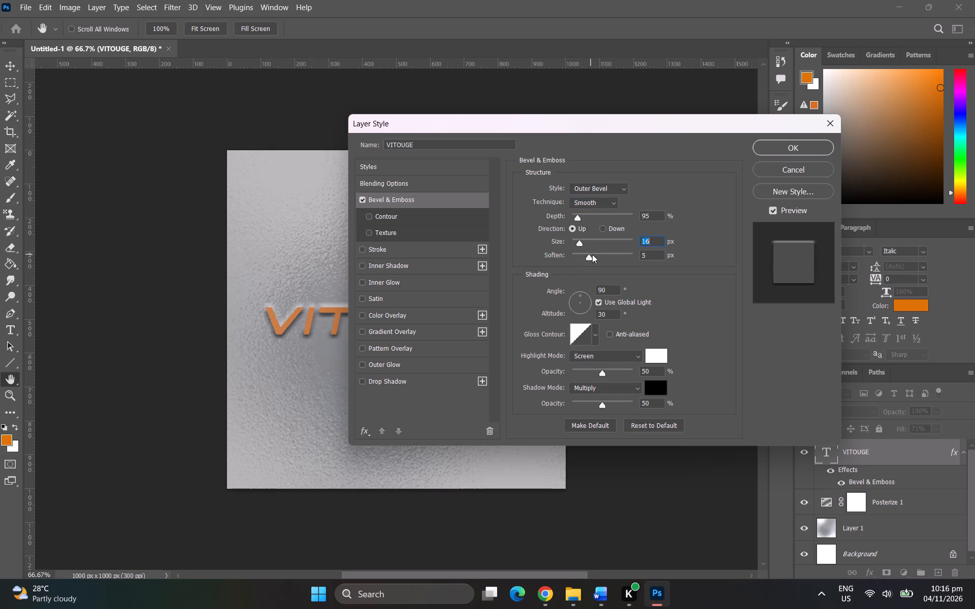
drag(592, 254, 496, 255)
click(605, 228)
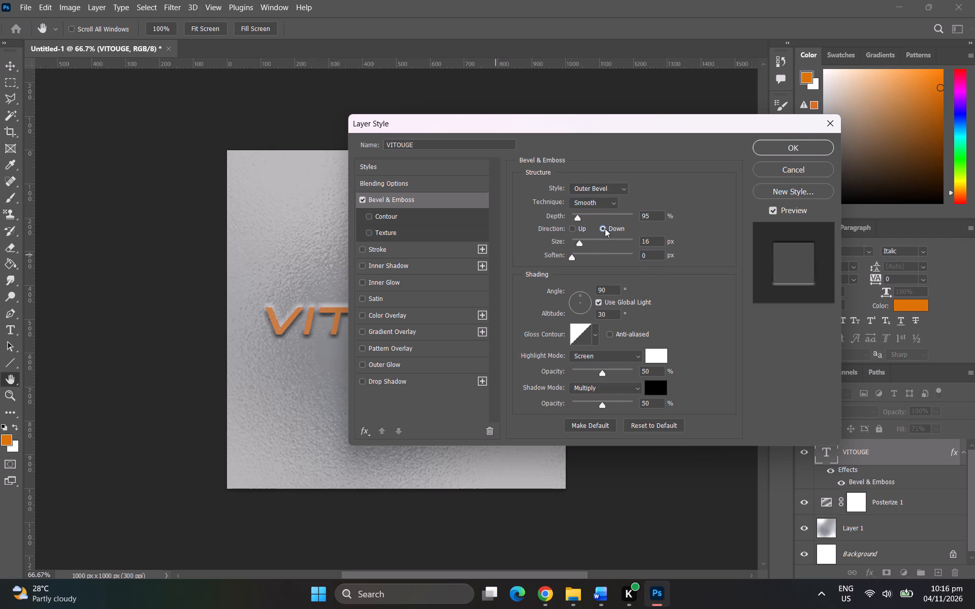
click(574, 226)
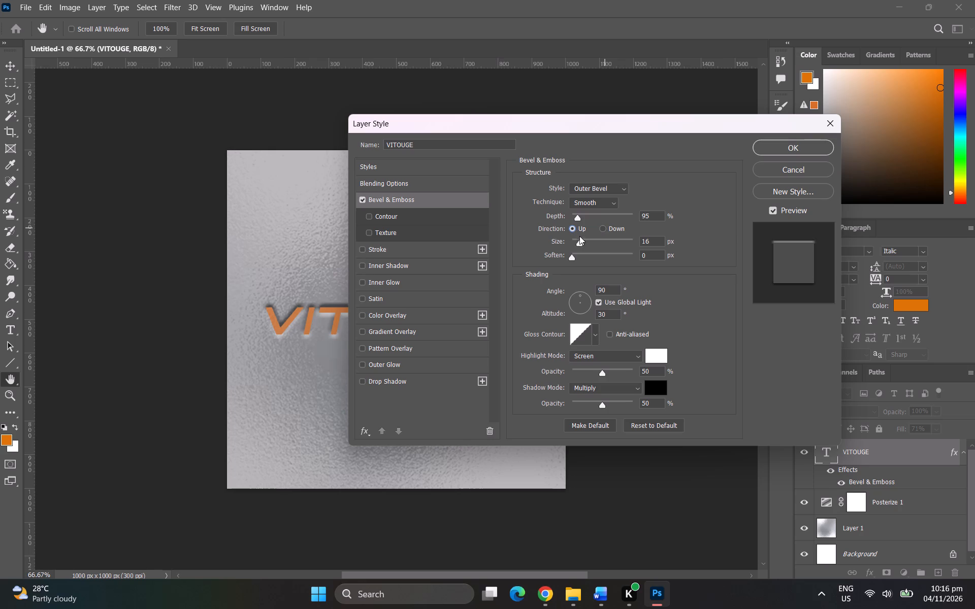
click(579, 242)
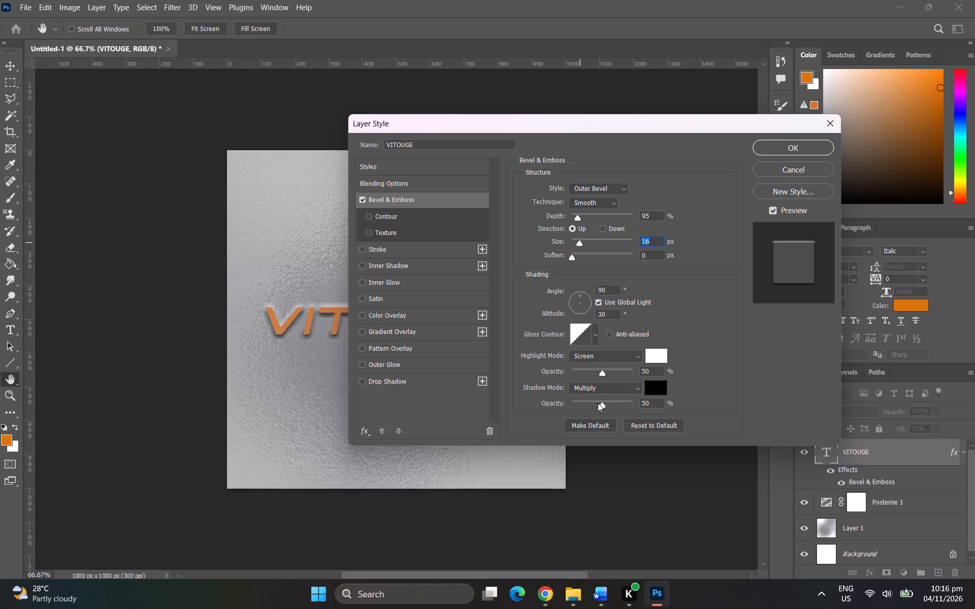
Try several blend modes for the bevel's shadow, choose Color Burn, and apply the layer style.
click(598, 388)
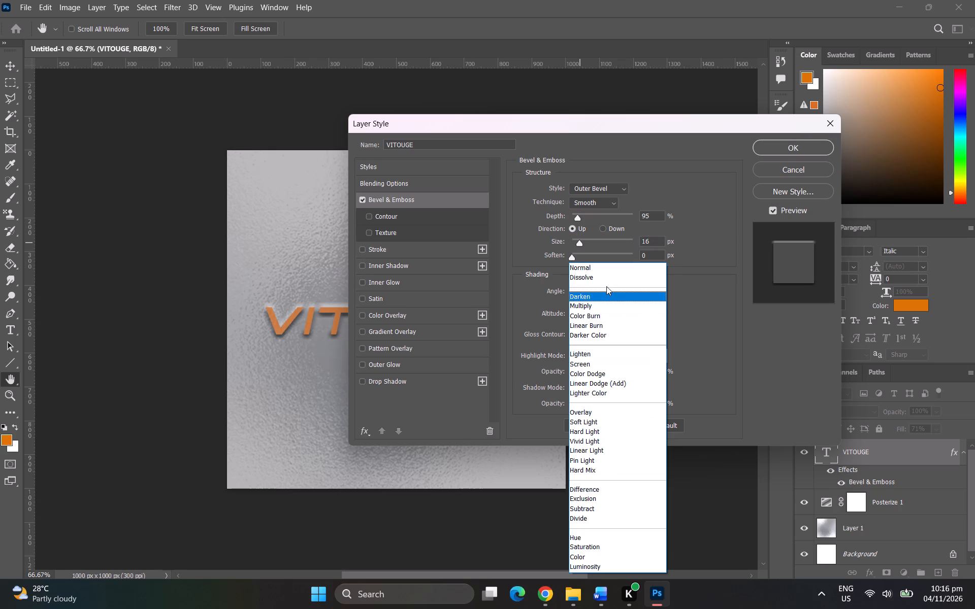
click(603, 419)
click(604, 385)
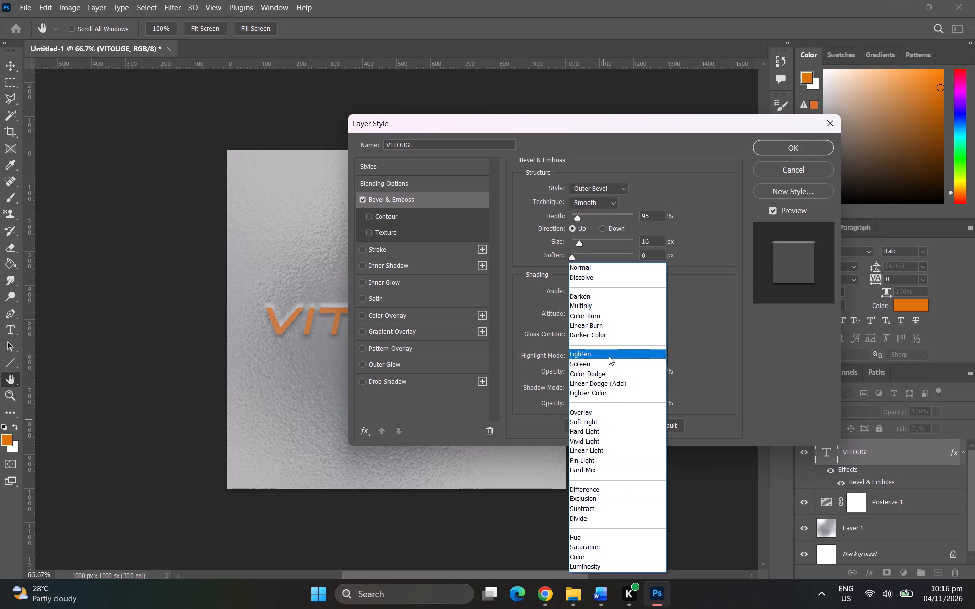
click(609, 356)
click(605, 389)
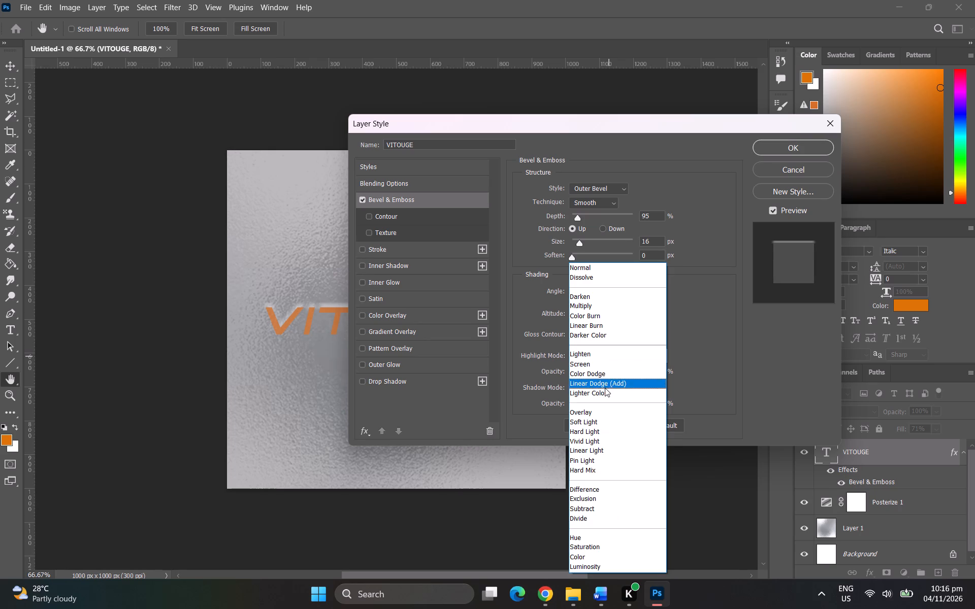
click(605, 373)
click(605, 389)
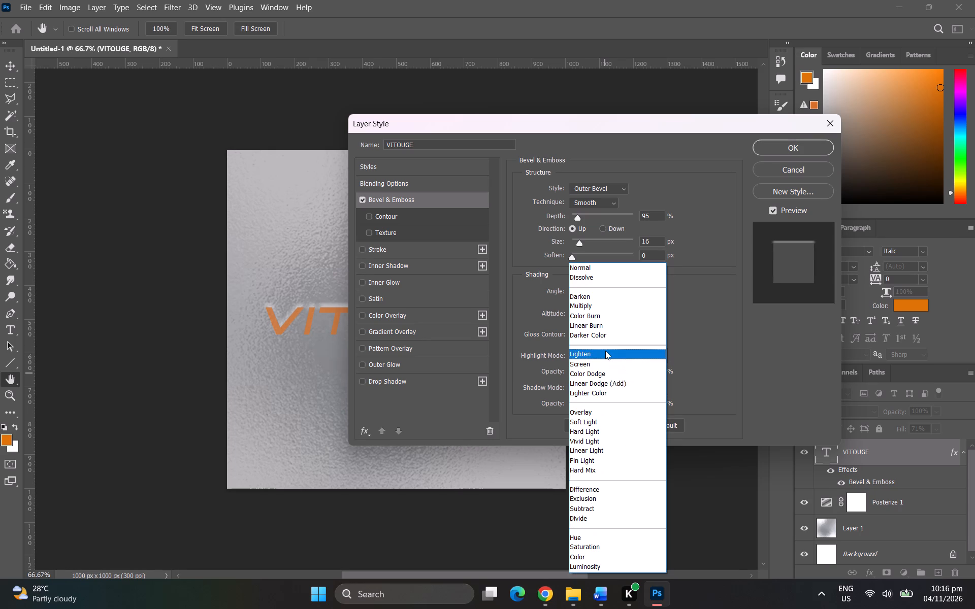
click(603, 336)
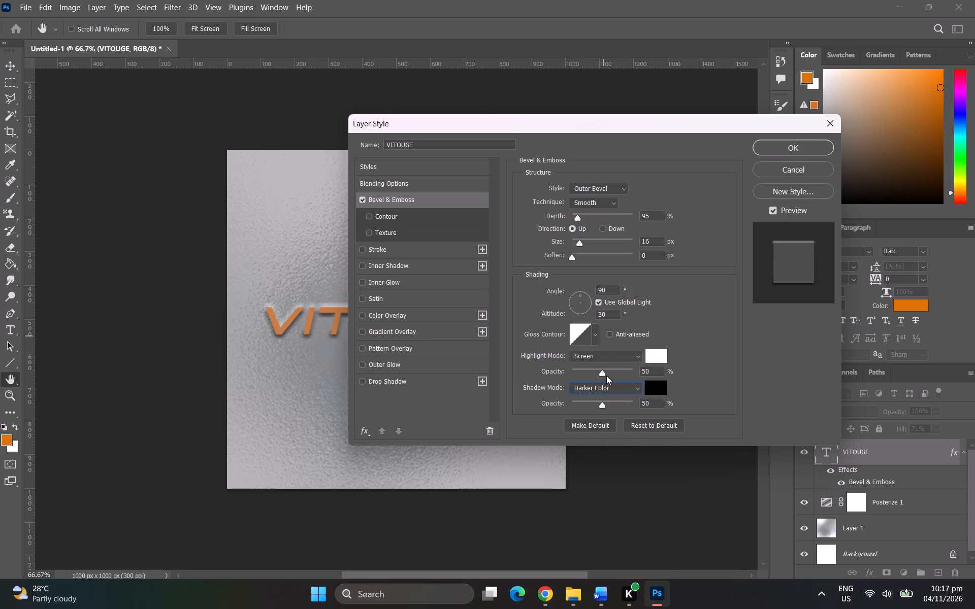
click(607, 390)
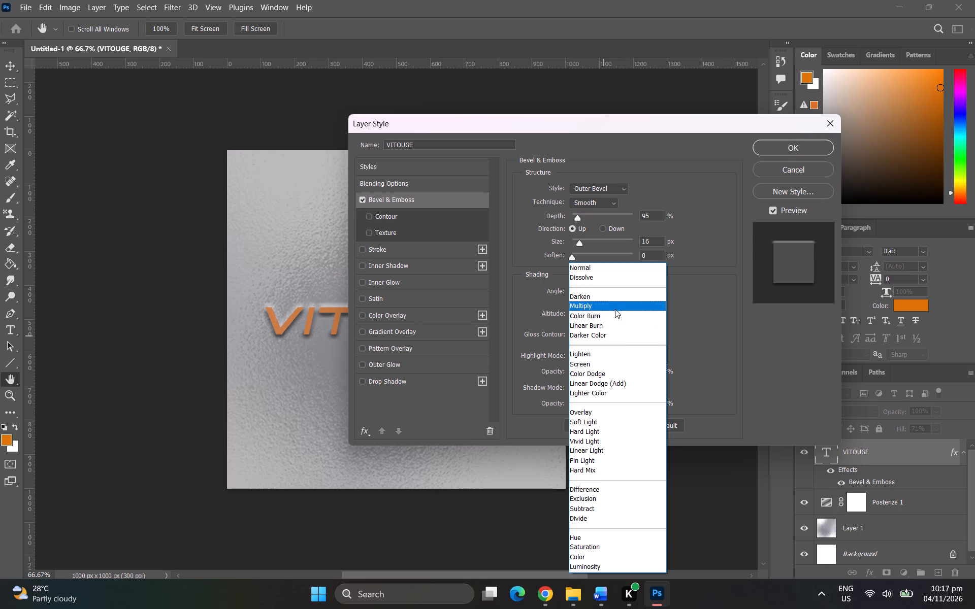
click(614, 316)
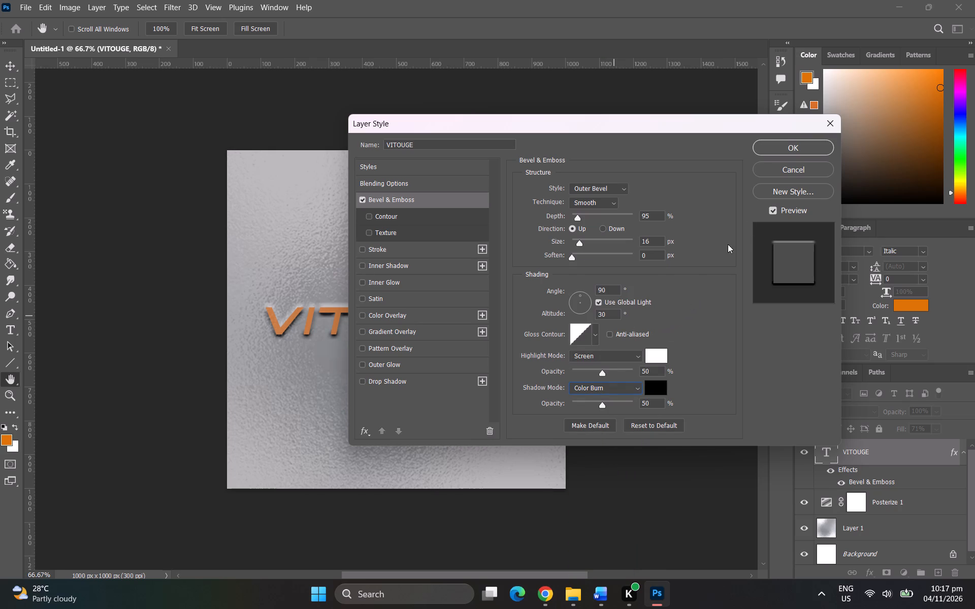
click(793, 152)
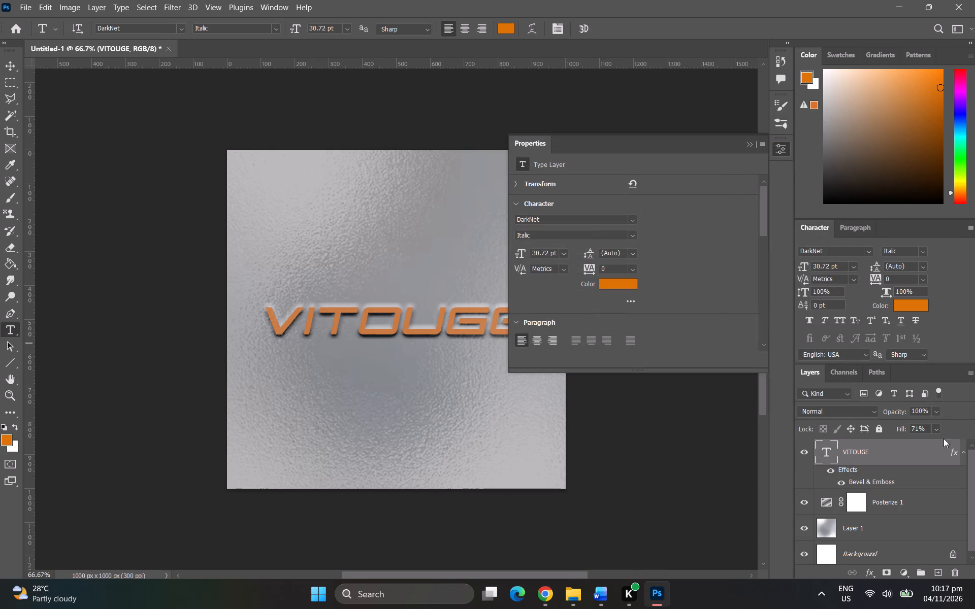
Set the VITOUGE text layer's fill to 0% so only the bevel effect shows.
click(931, 429)
click(920, 444)
click(906, 441)
drag(905, 441, 903, 441)
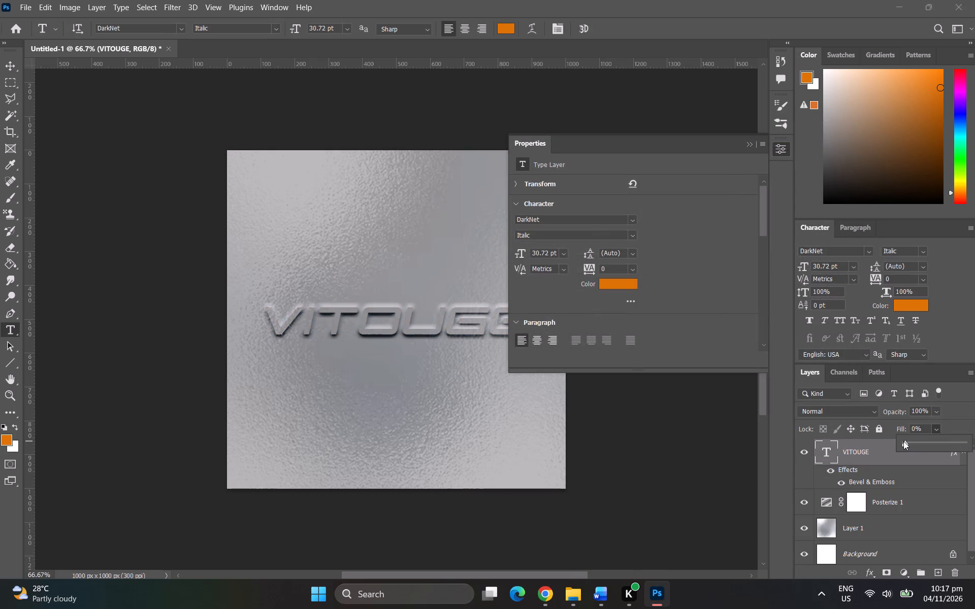
drag(903, 441, 869, 443)
Reopen the VITOUGE layer style and enable Contour for its Bevel & Emboss effect.
double_click(847, 472)
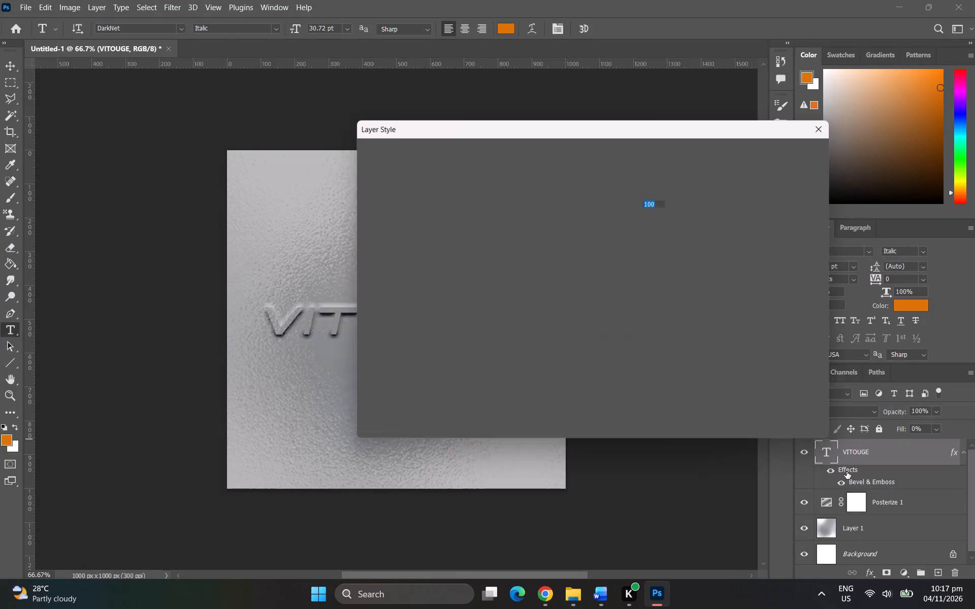
drag(552, 122, 679, 17)
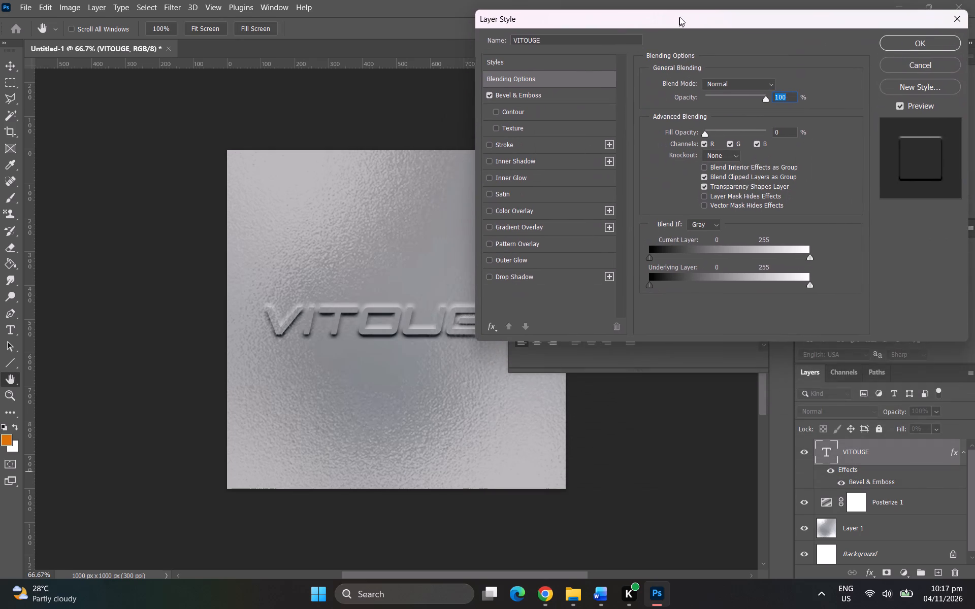
drag(679, 17, 654, 49)
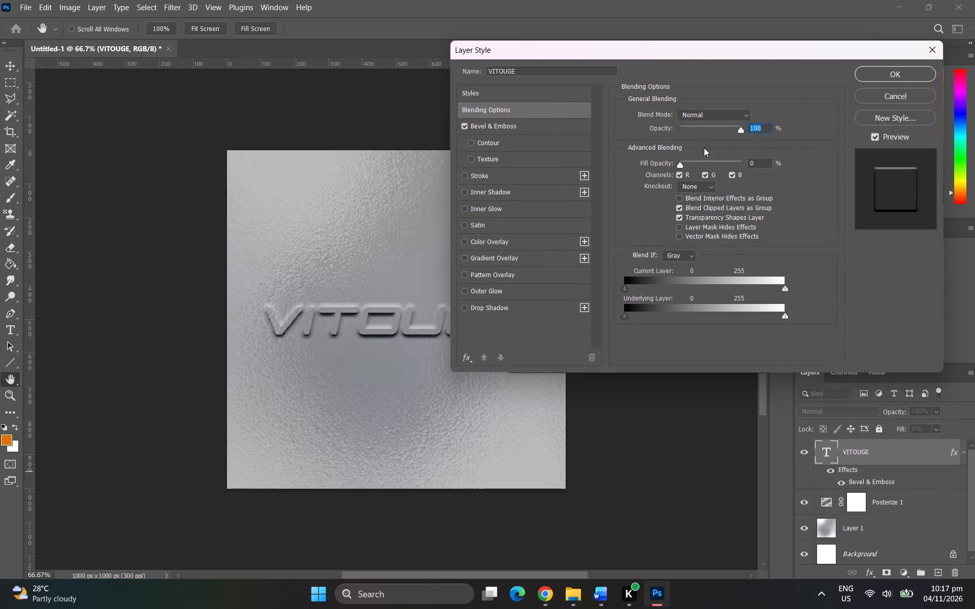
click(544, 126)
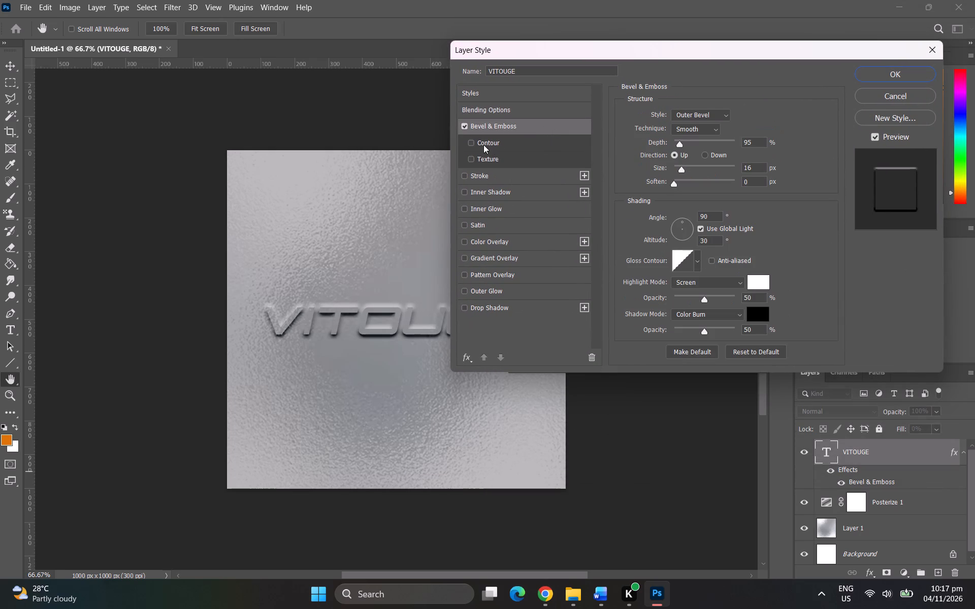
click(473, 140)
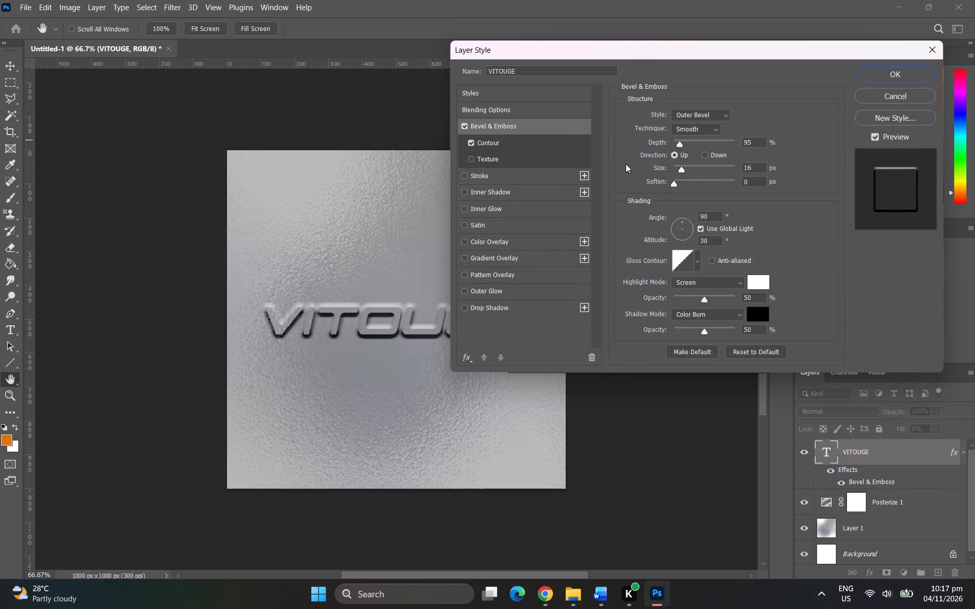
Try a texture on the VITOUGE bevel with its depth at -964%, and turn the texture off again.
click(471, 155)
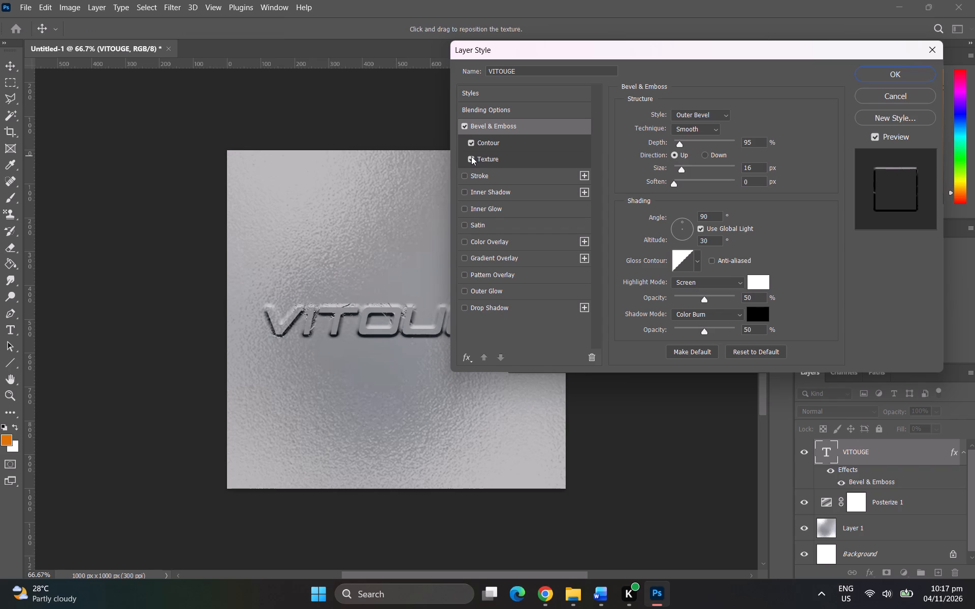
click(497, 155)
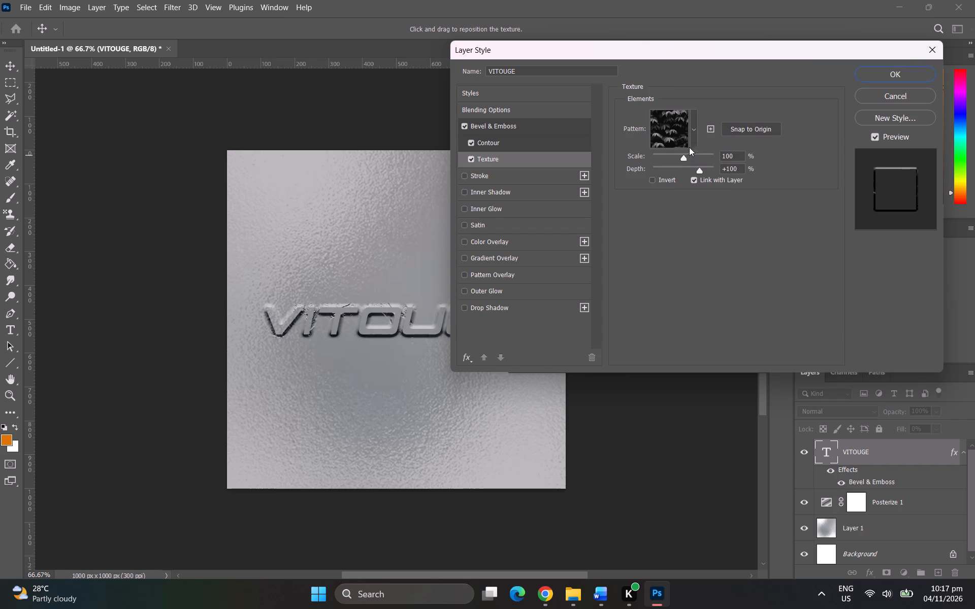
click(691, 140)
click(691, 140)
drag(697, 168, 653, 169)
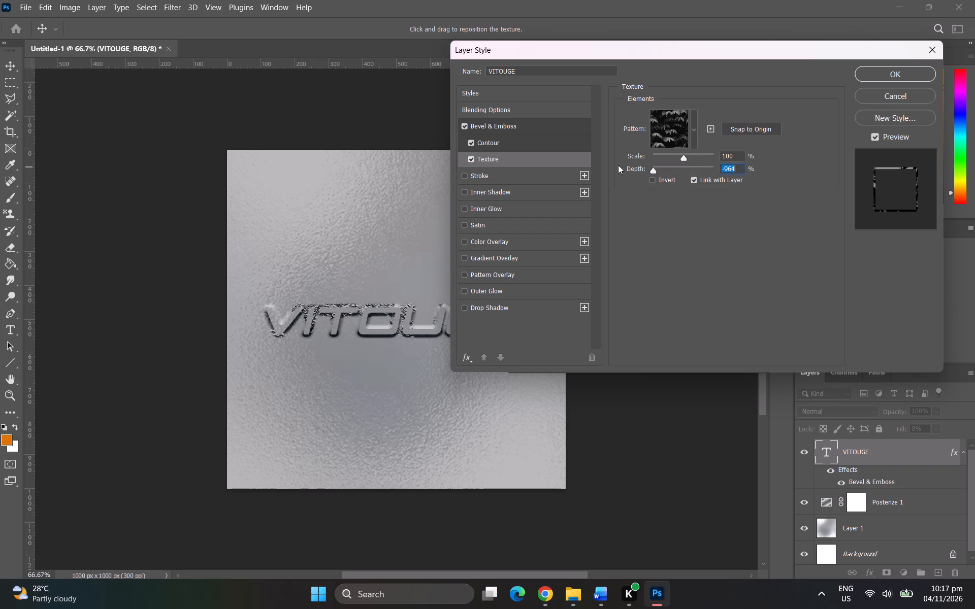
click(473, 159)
Set the bevel contour's range to 20%.
click(496, 143)
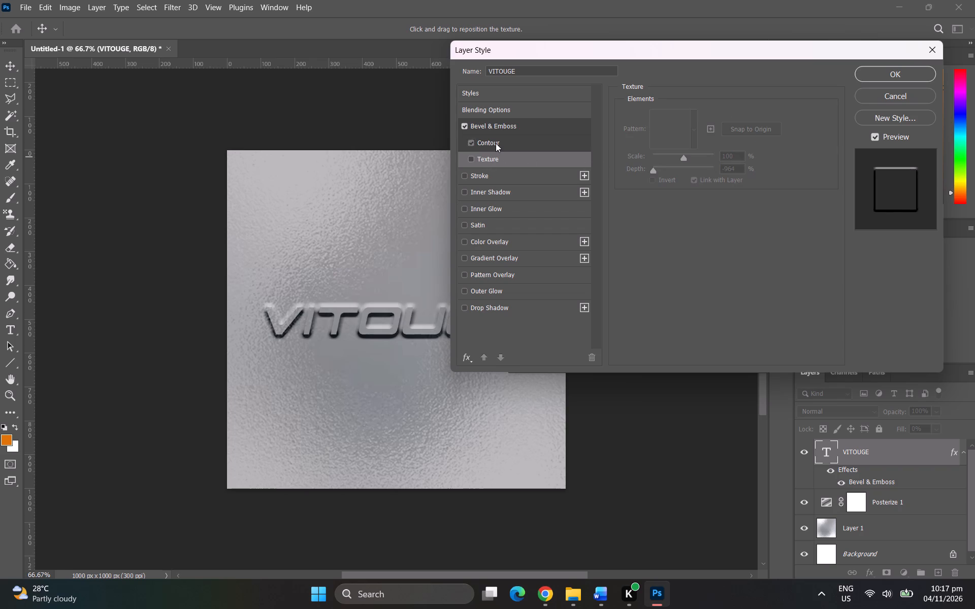
drag(691, 141, 666, 140)
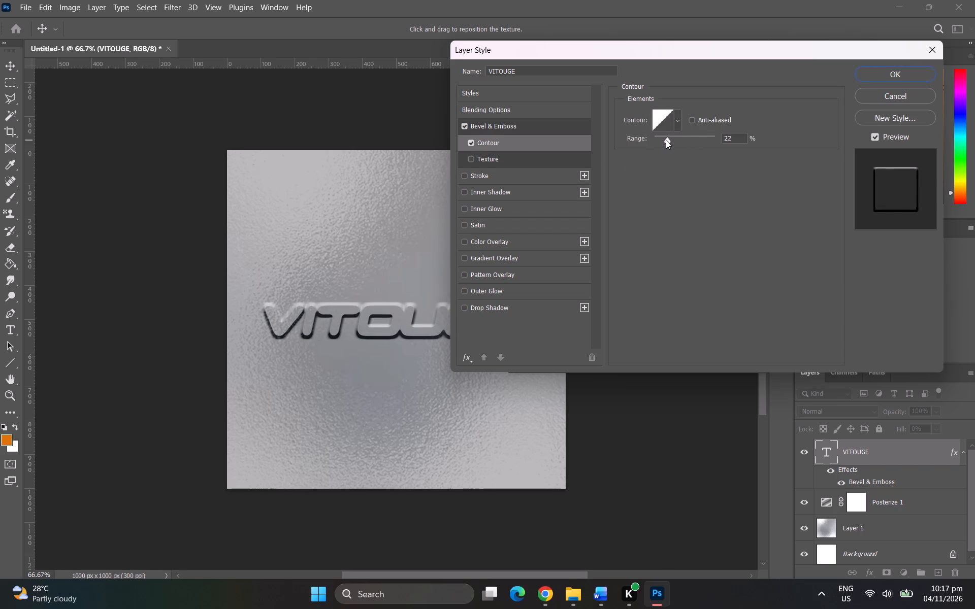
drag(666, 140, 666, 142)
Set the VITOUGE bevel's depth to 32%, its size to 13 px and its soften to 1 px.
click(540, 122)
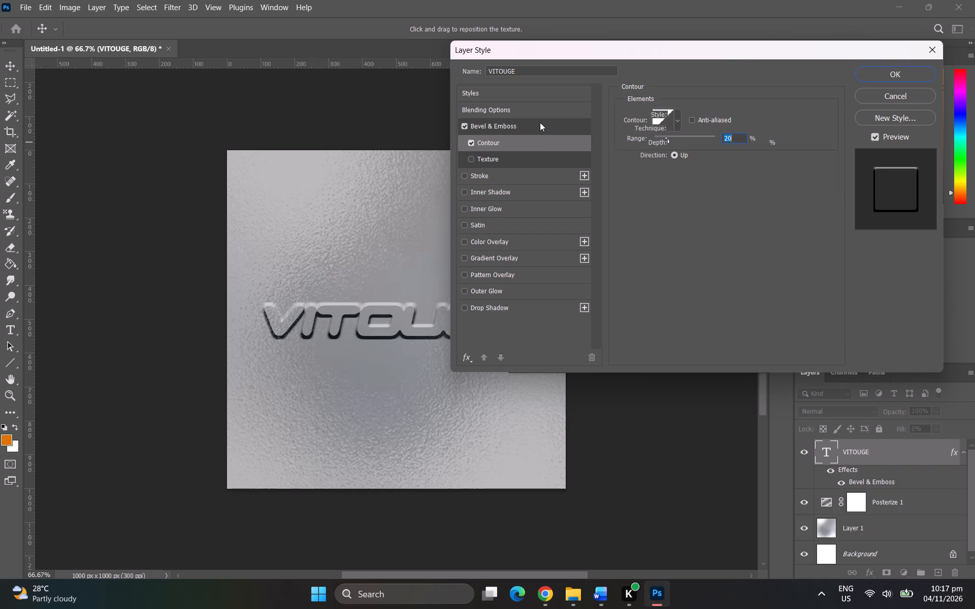
drag(679, 144, 676, 149)
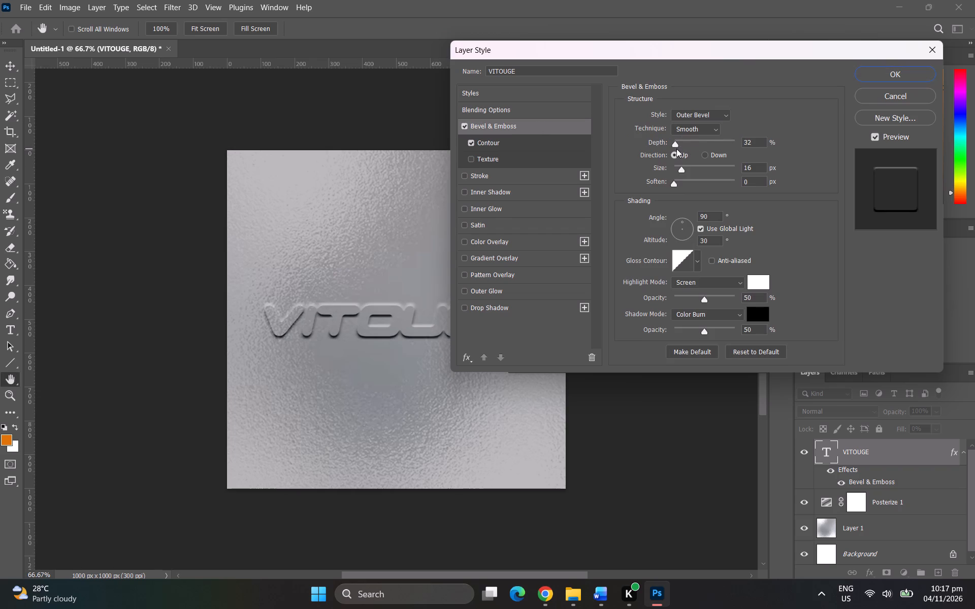
drag(676, 149, 676, 149)
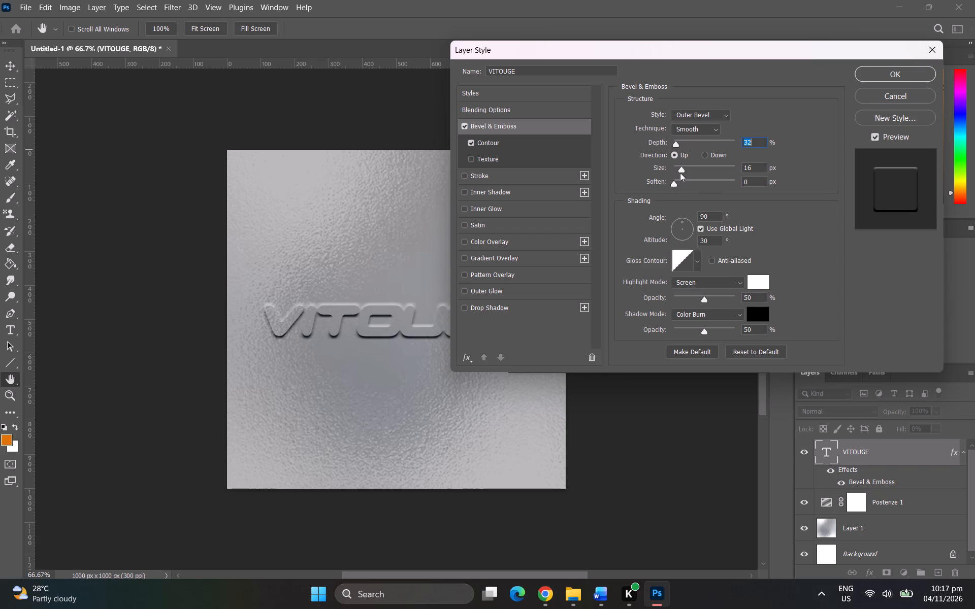
click(680, 173)
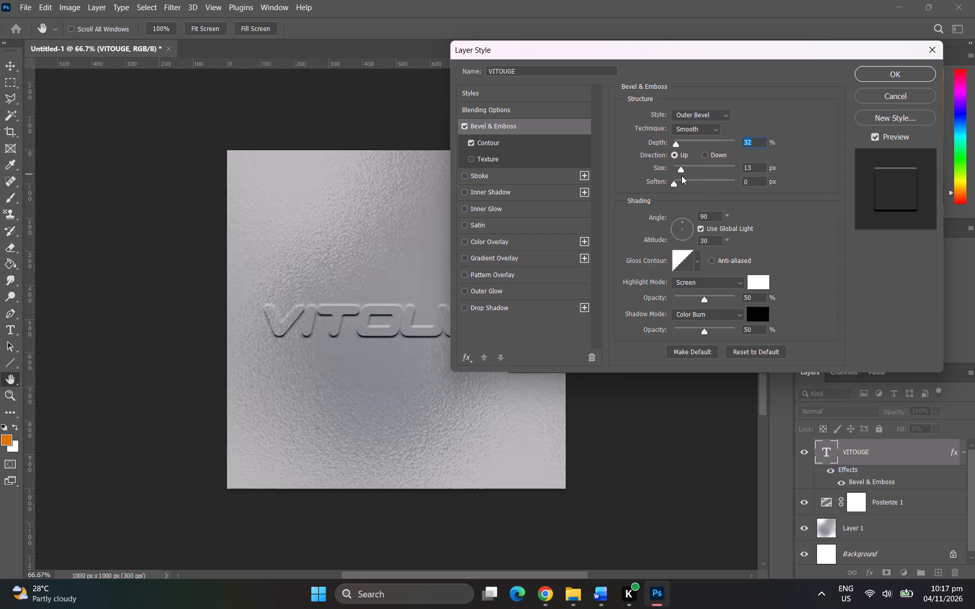
drag(649, 49, 714, 433)
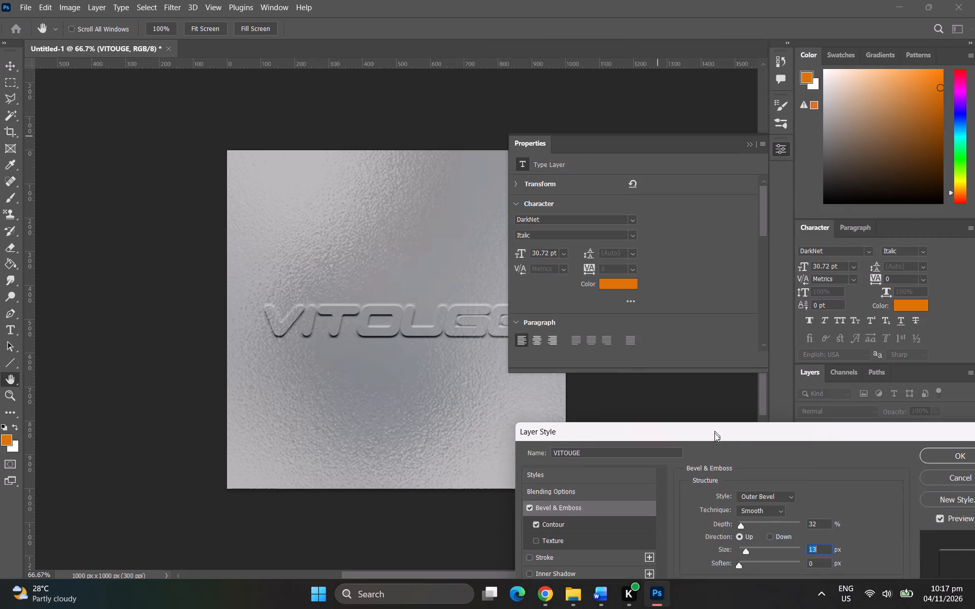
drag(714, 433, 658, 162)
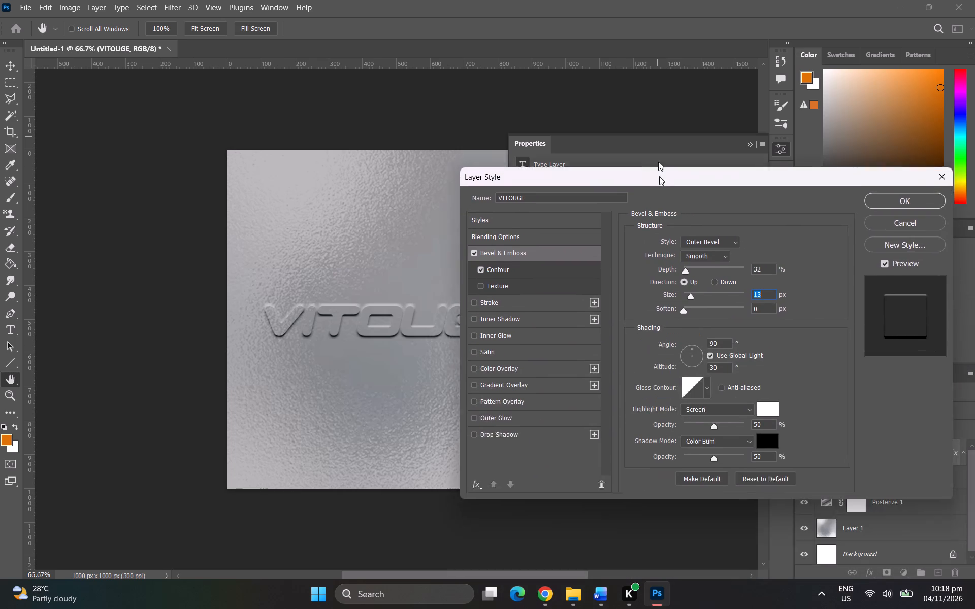
drag(658, 162, 659, 44)
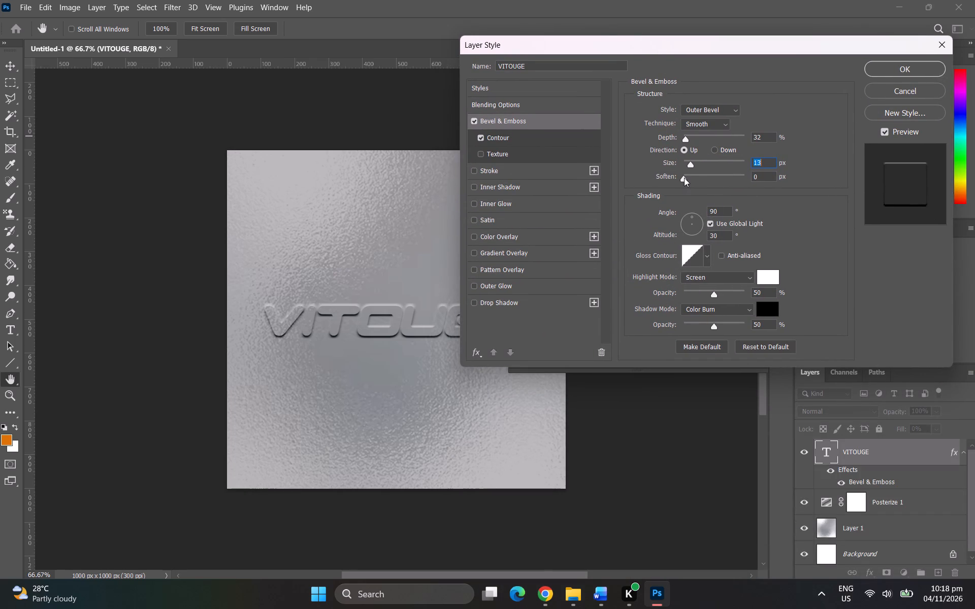
drag(682, 179, 688, 186)
drag(688, 186, 670, 191)
drag(670, 191, 659, 187)
click(684, 177)
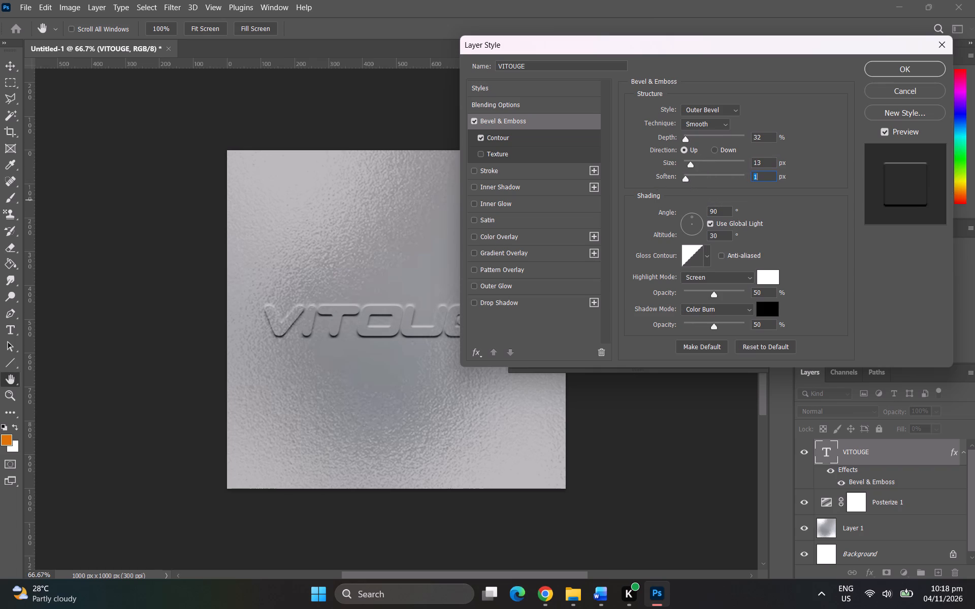
Change the bevel's shadow color to dark gray 5e5959 after trying several lighter and darker shades.
click(766, 308)
click(661, 239)
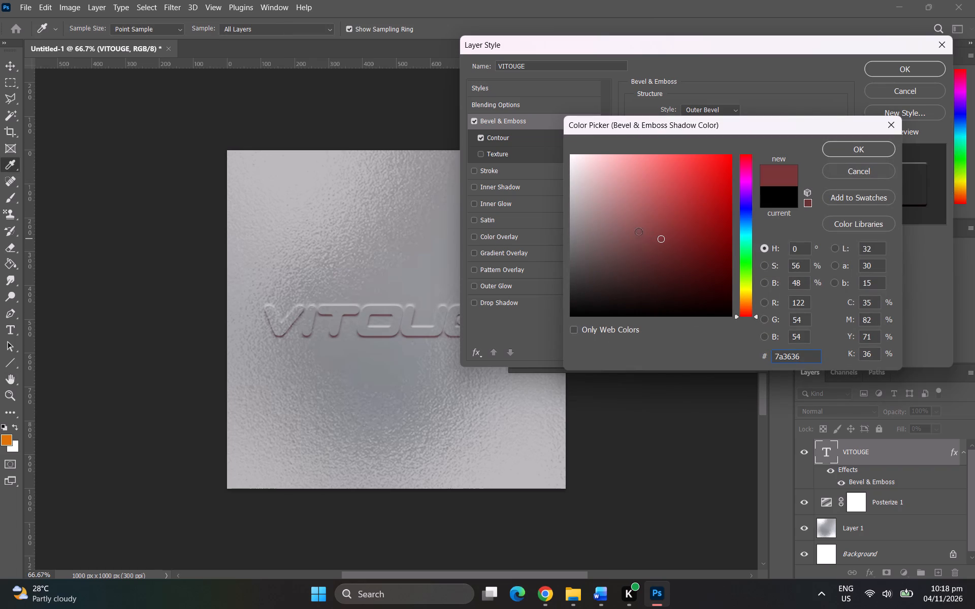
drag(601, 257, 547, 360)
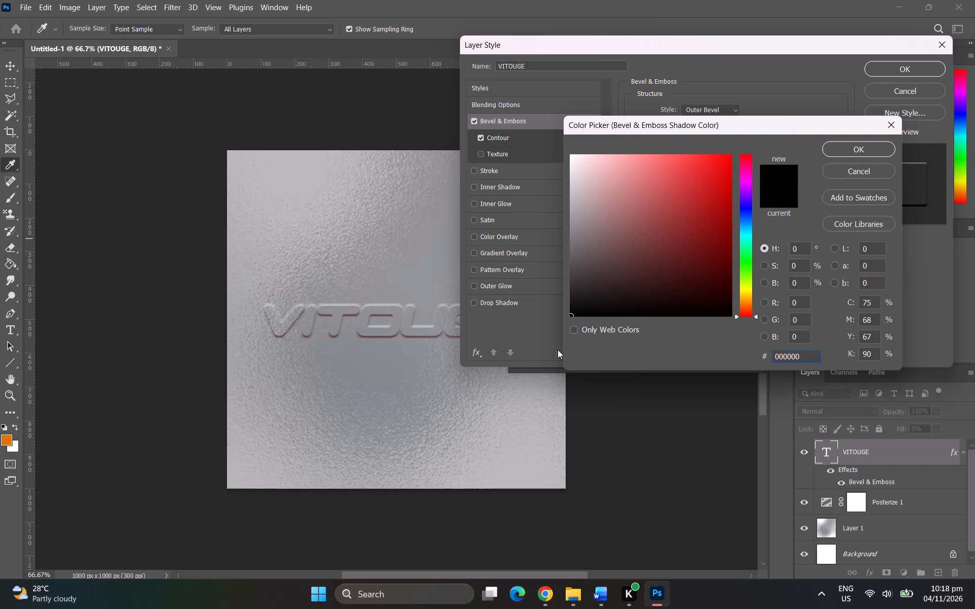
click(571, 260)
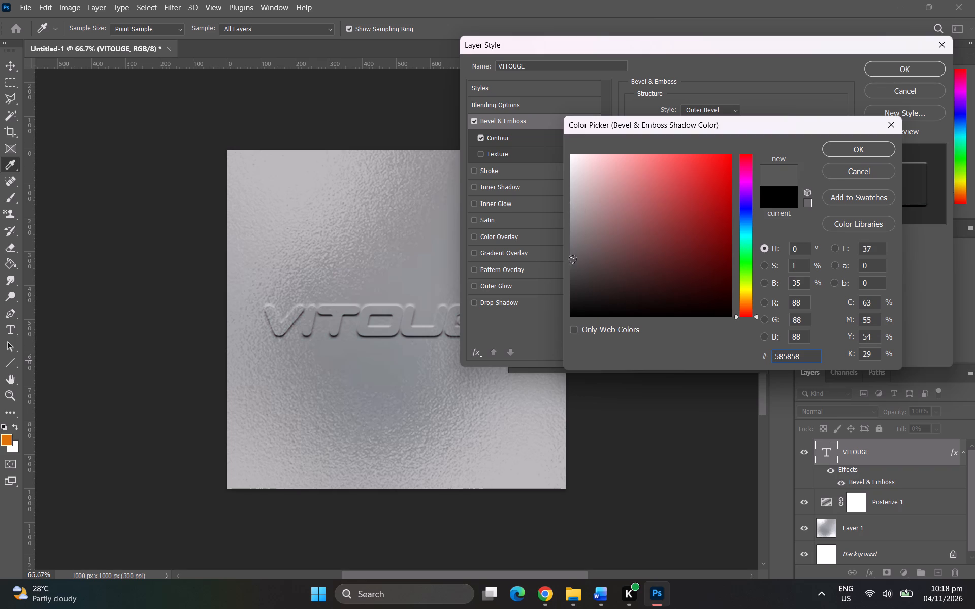
click(572, 254)
click(572, 240)
click(572, 227)
click(575, 230)
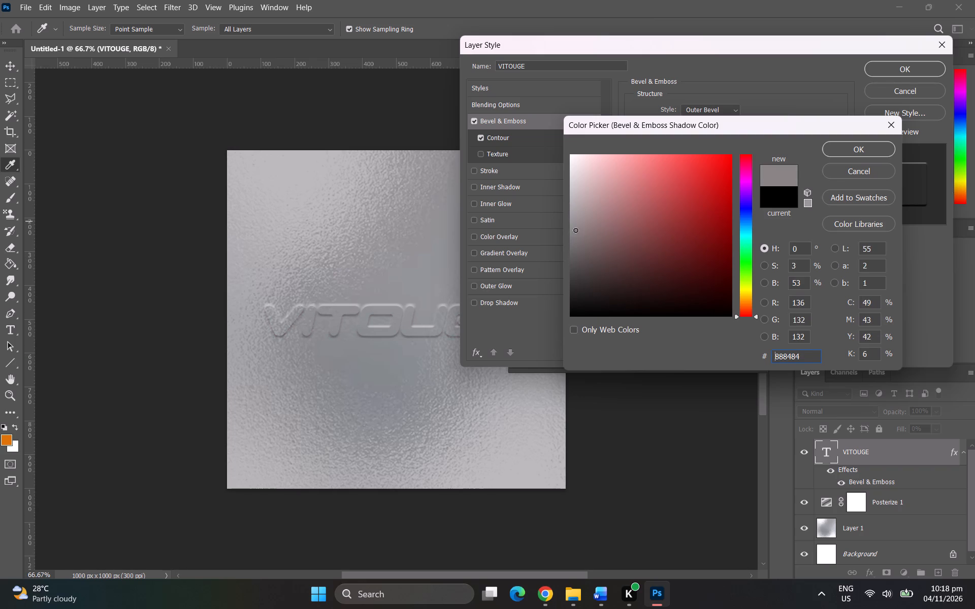
click(575, 240)
click(575, 259)
click(578, 257)
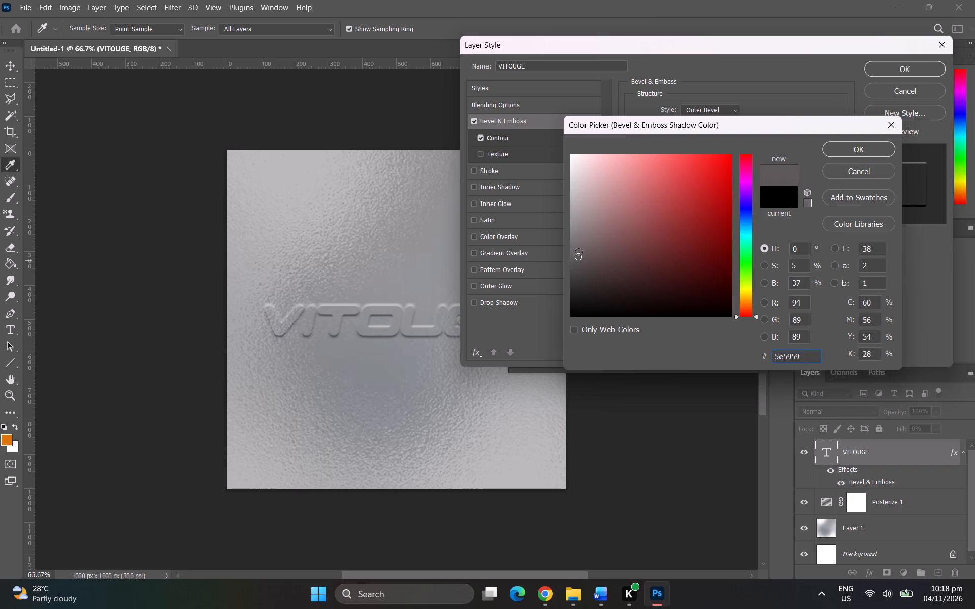
click(867, 150)
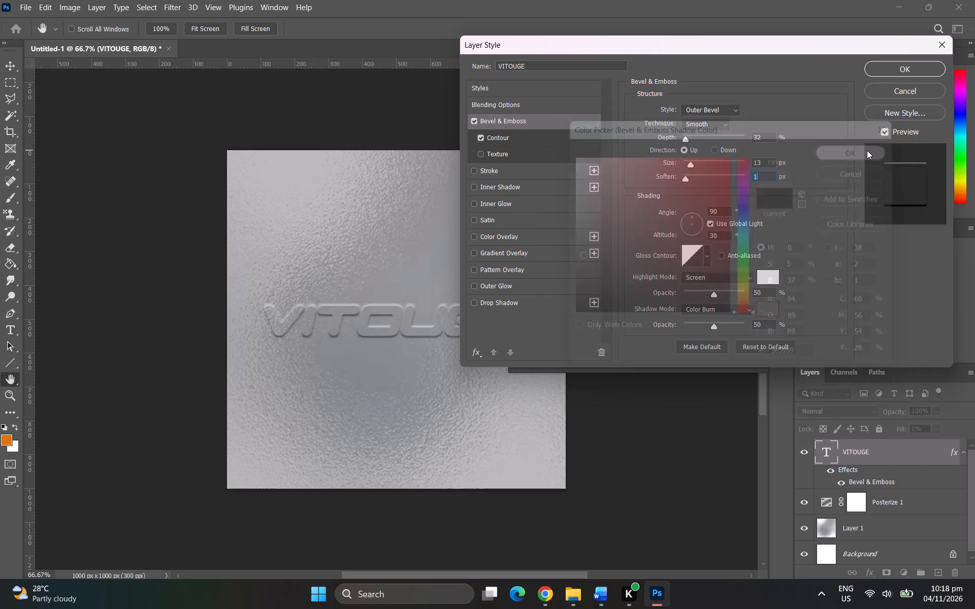
Set the bevel's shadow opacity to 55% and its highlight opacity to 86%.
drag(713, 326, 749, 329)
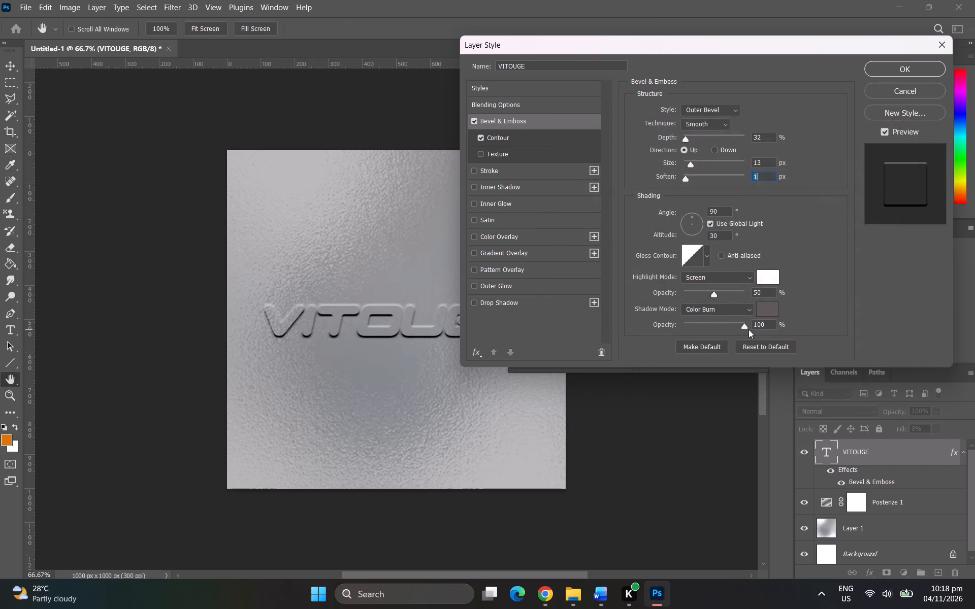
drag(749, 329, 718, 341)
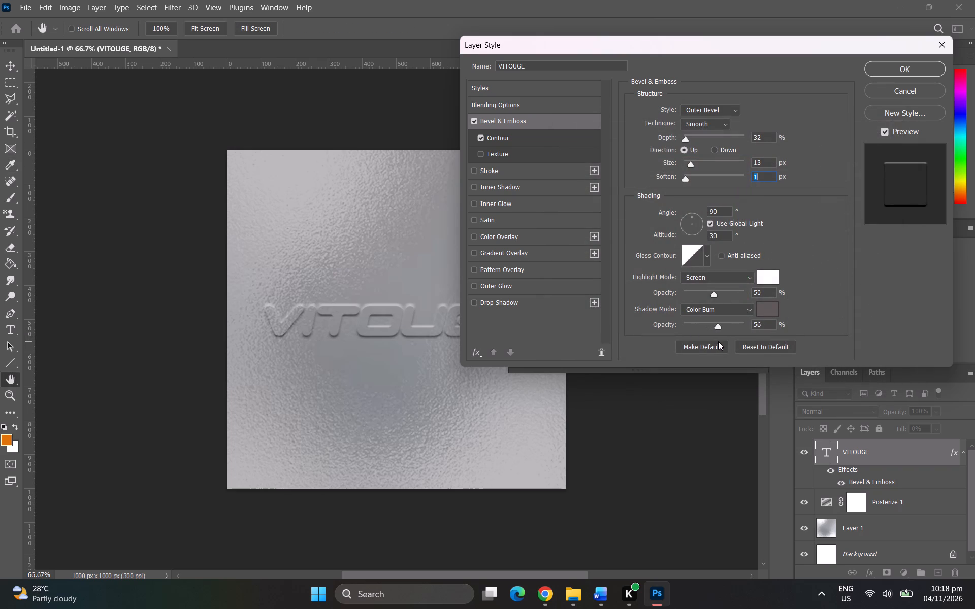
drag(718, 341, 718, 341)
drag(711, 291, 750, 291)
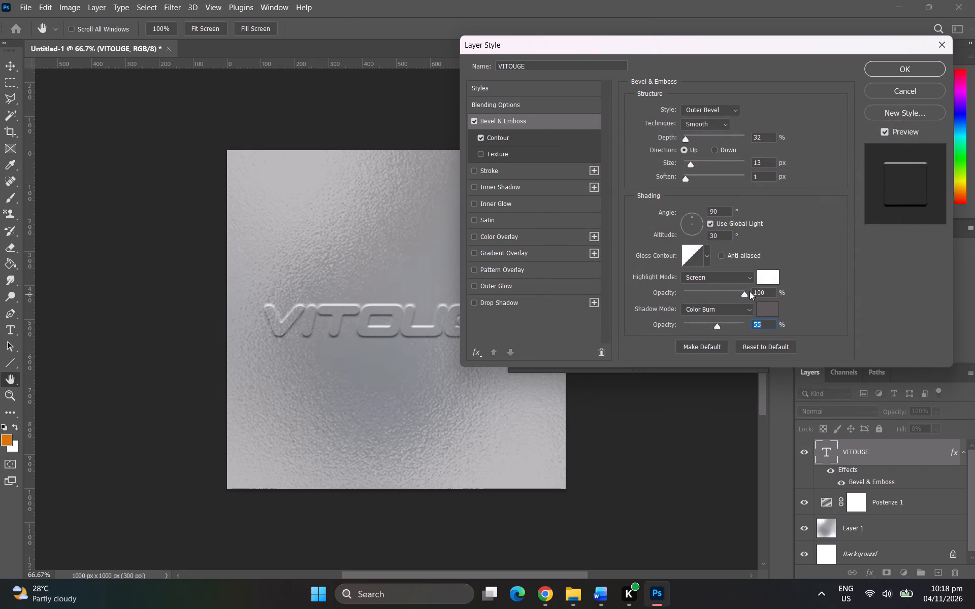
drag(750, 291, 737, 295)
Set the bevel's shadow blend mode to Darken and apply the layer style.
click(727, 312)
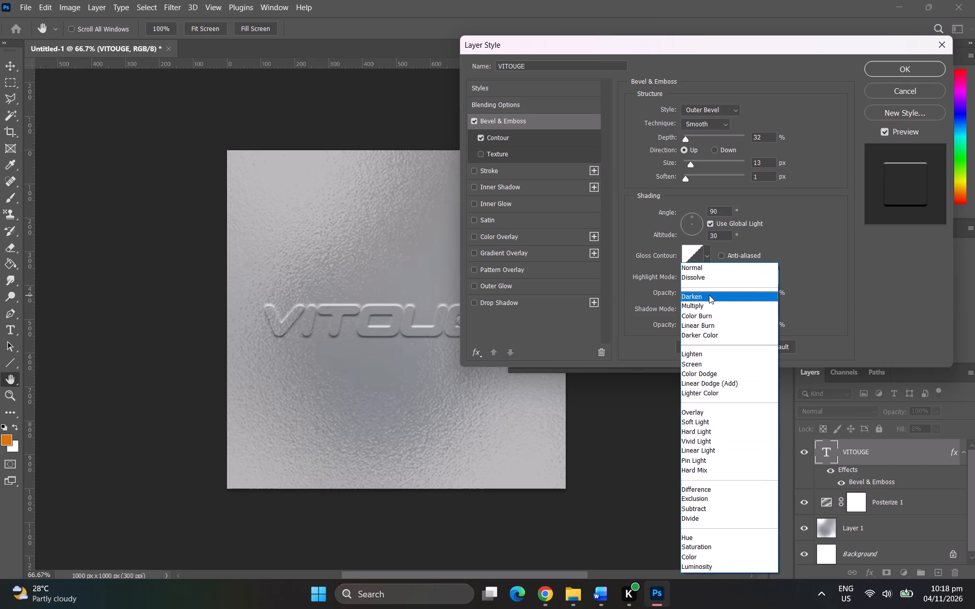
click(709, 295)
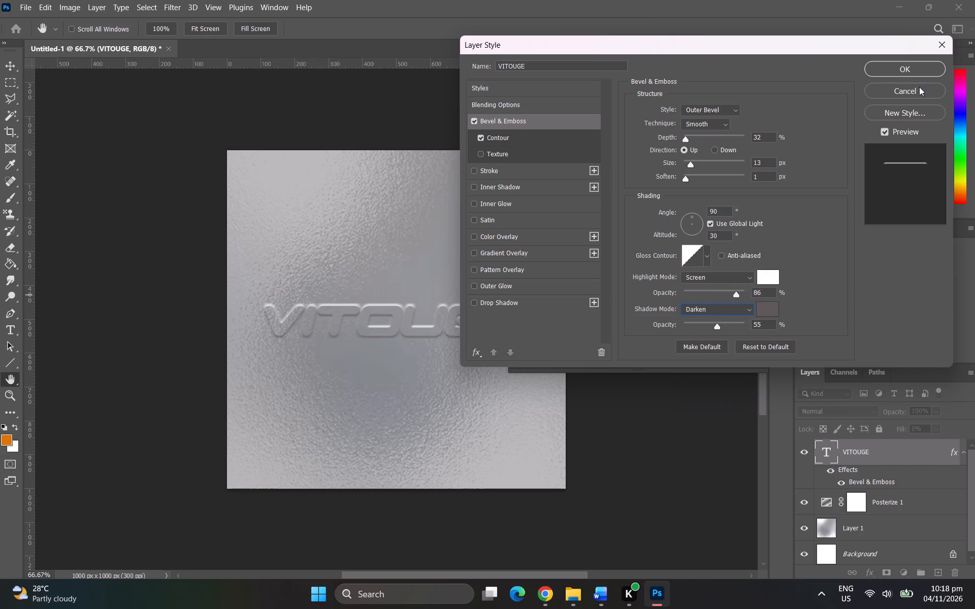
click(915, 72)
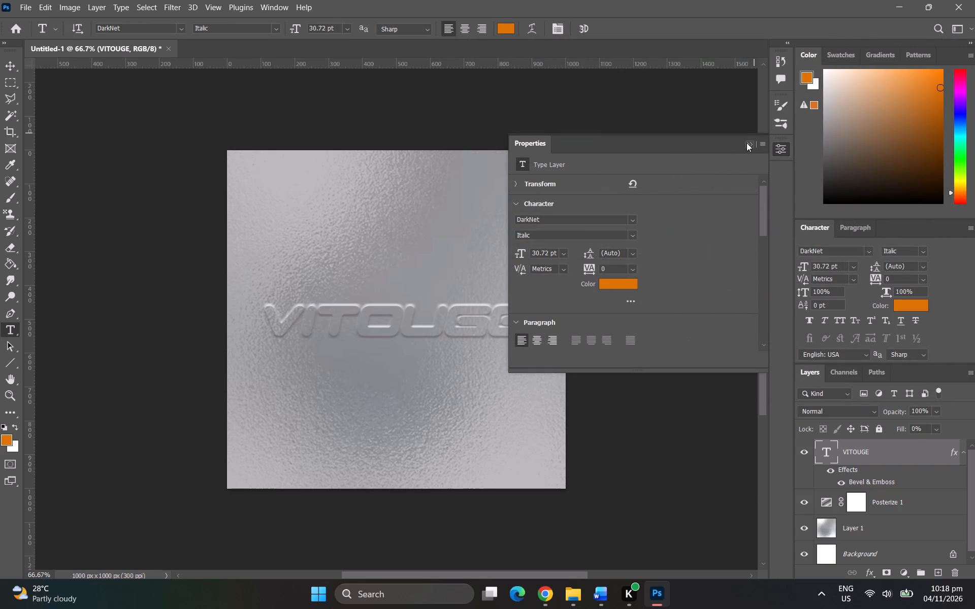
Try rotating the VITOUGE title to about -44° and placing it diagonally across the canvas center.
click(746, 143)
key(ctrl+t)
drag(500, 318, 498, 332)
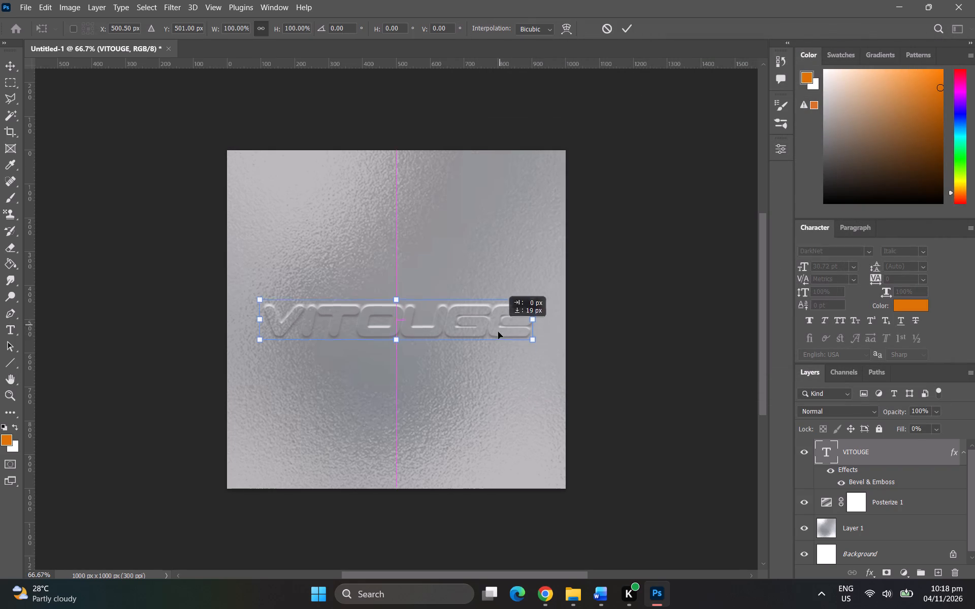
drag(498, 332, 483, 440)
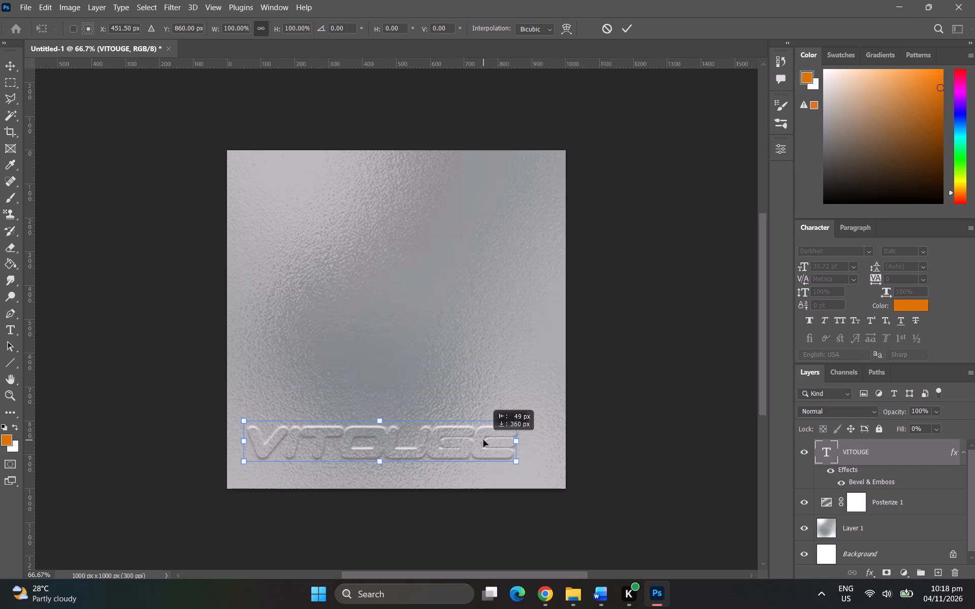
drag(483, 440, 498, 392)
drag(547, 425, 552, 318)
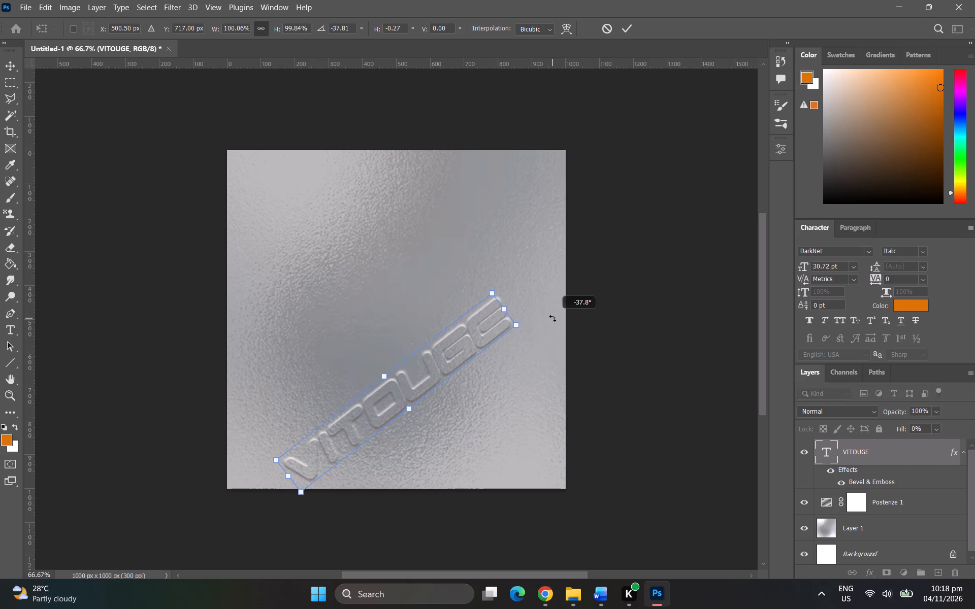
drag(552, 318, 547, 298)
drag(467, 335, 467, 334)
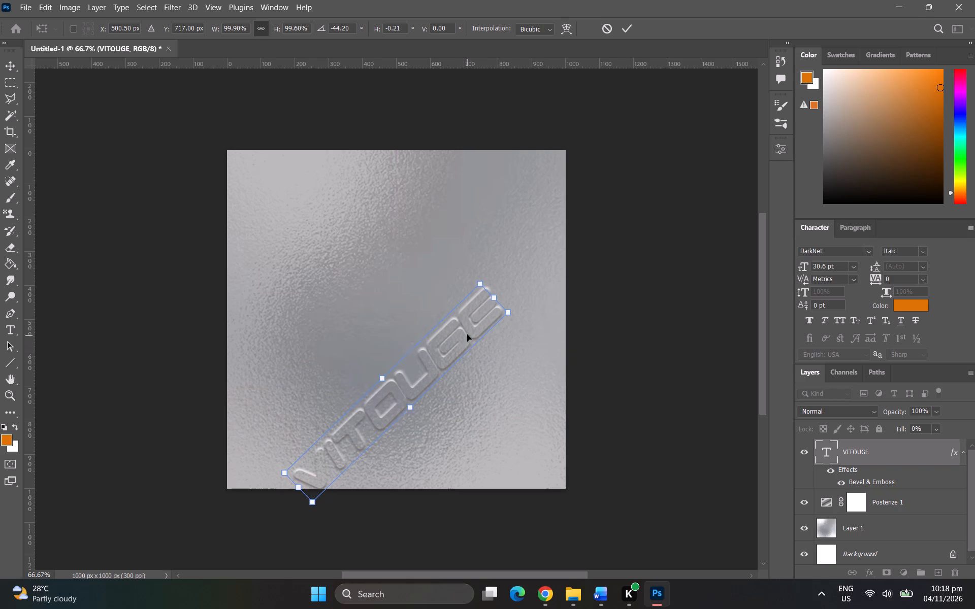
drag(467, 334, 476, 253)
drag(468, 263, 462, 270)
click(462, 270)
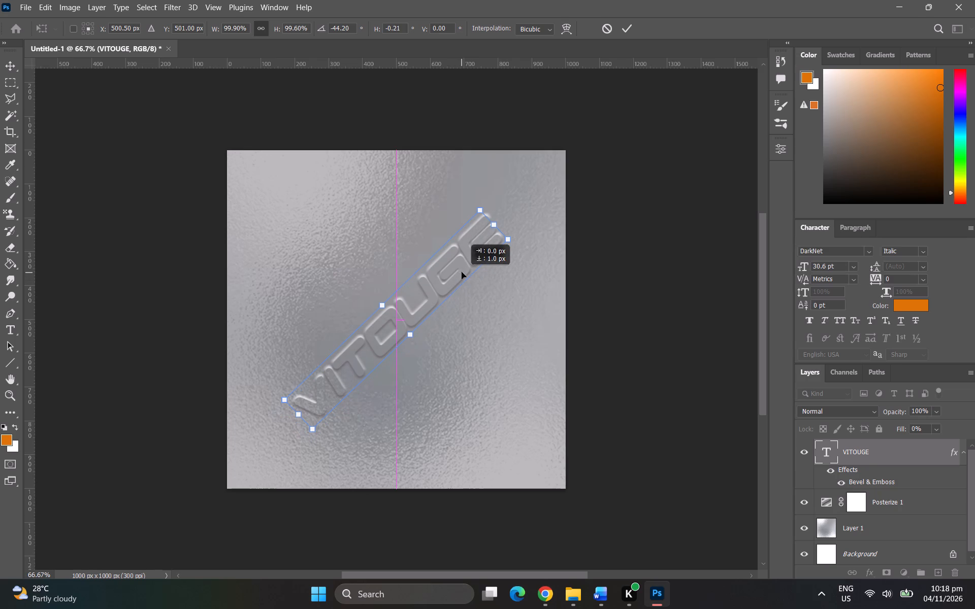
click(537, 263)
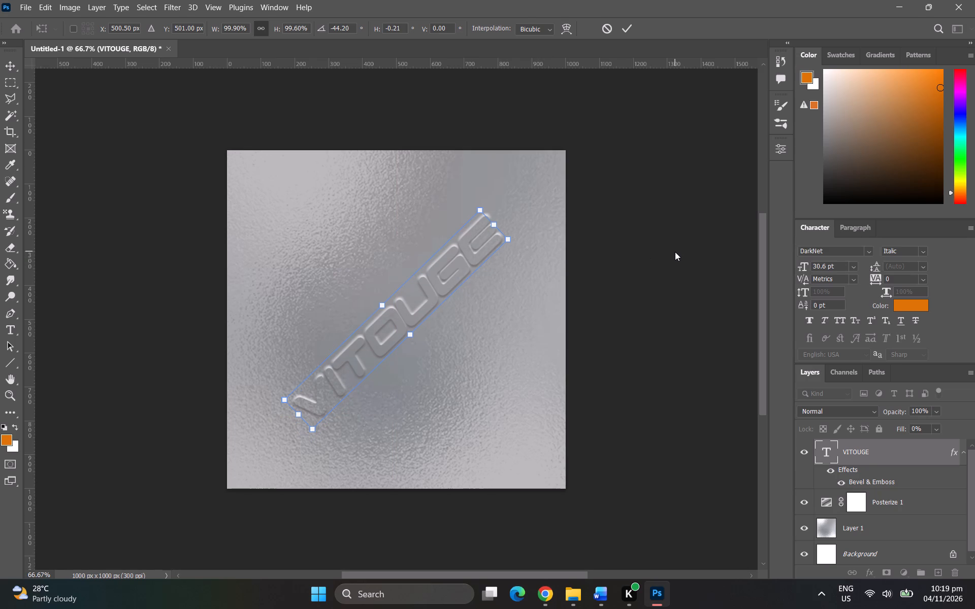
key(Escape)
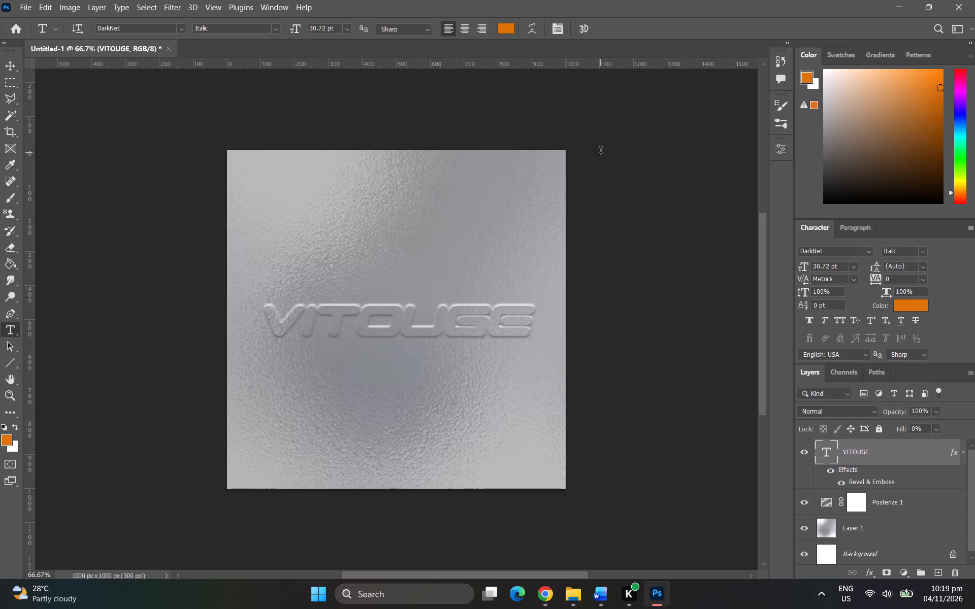
Shift the Layer 1 chrome background horizontally to X 338 px, keeping it vertically centered at Y 499.5 px, and apply the transform.
click(863, 529)
click(842, 530)
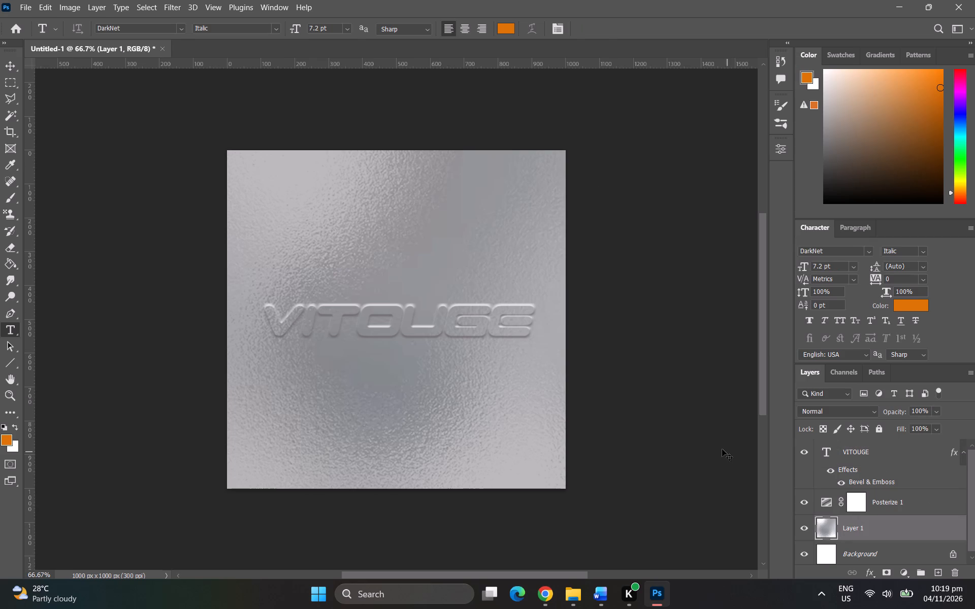
key(ctrl+t)
drag(501, 394, 451, 394)
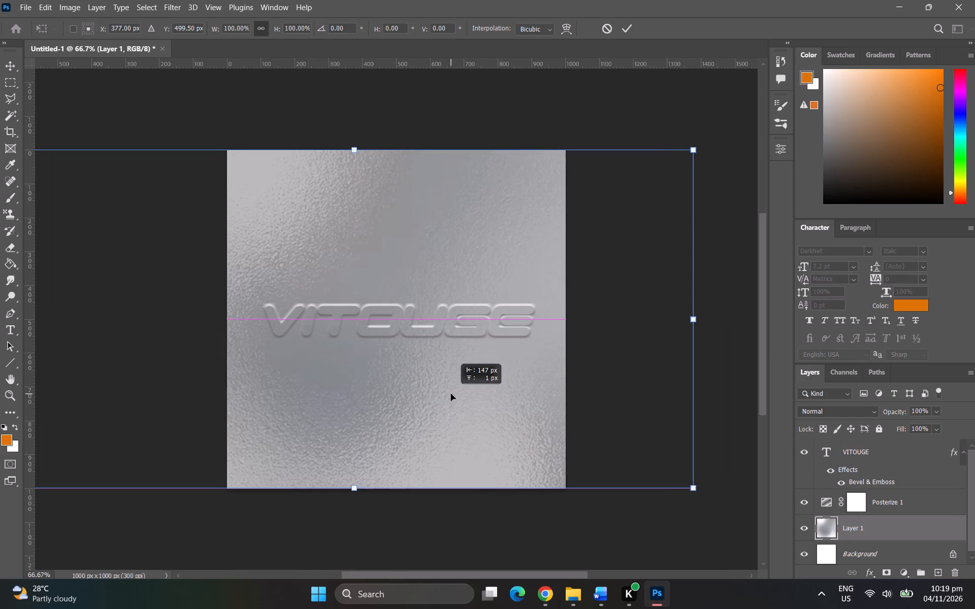
drag(451, 394, 438, 392)
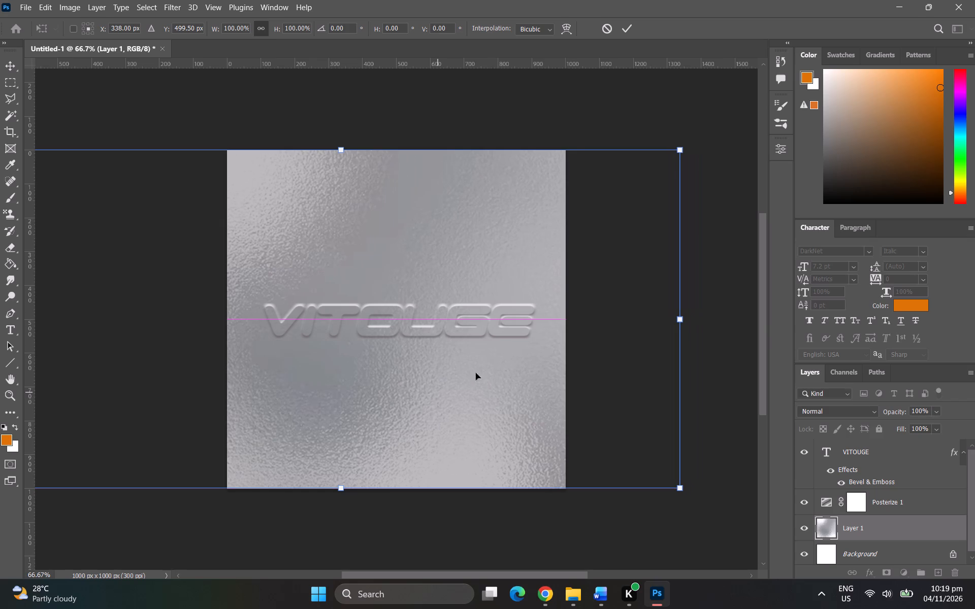
click(592, 103)
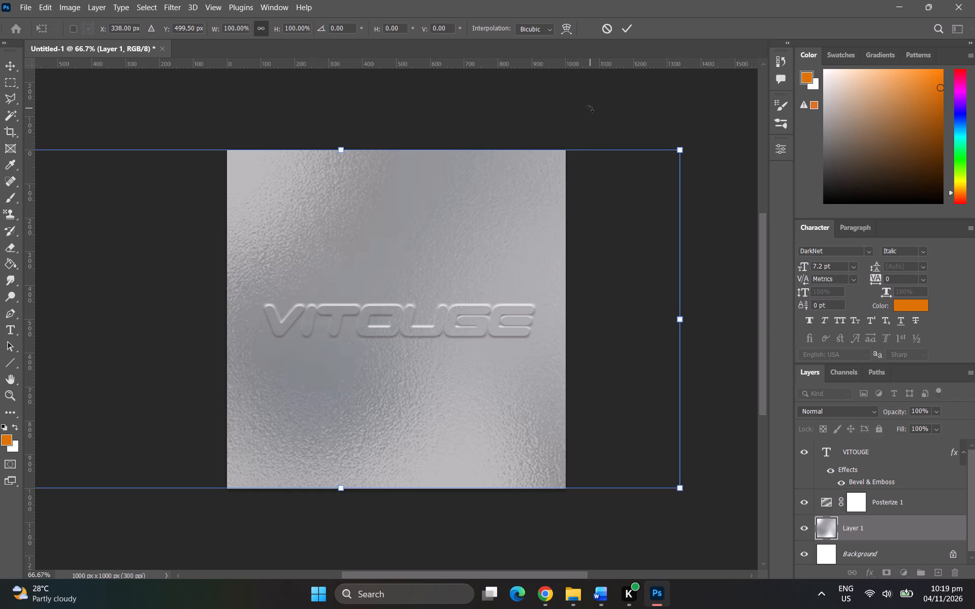
key(Return)
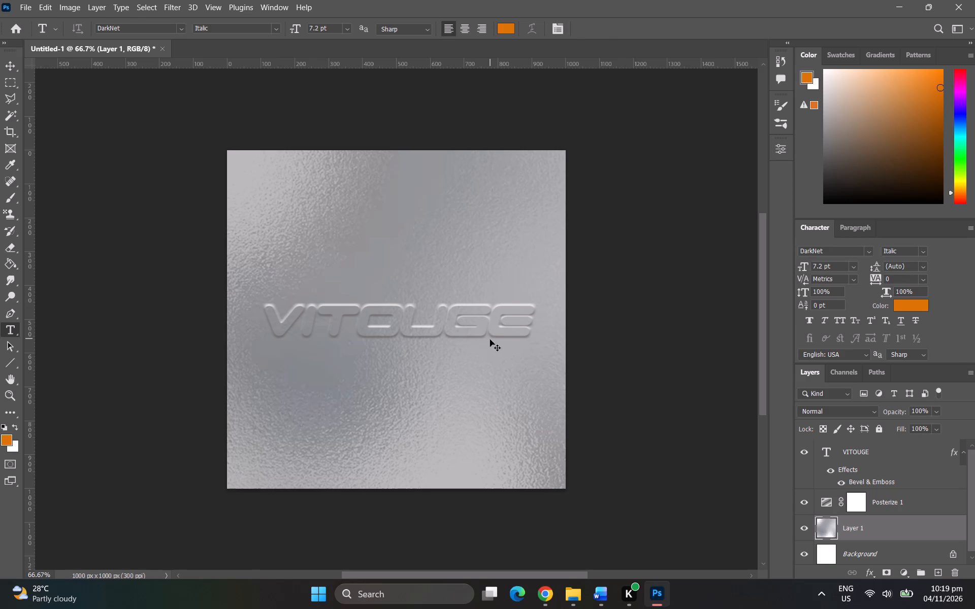
Free-transform the VITOUGE text layer and position it at the canvas center, X 500 px and Y 500 px.
key(ctrl+t)
click(919, 473)
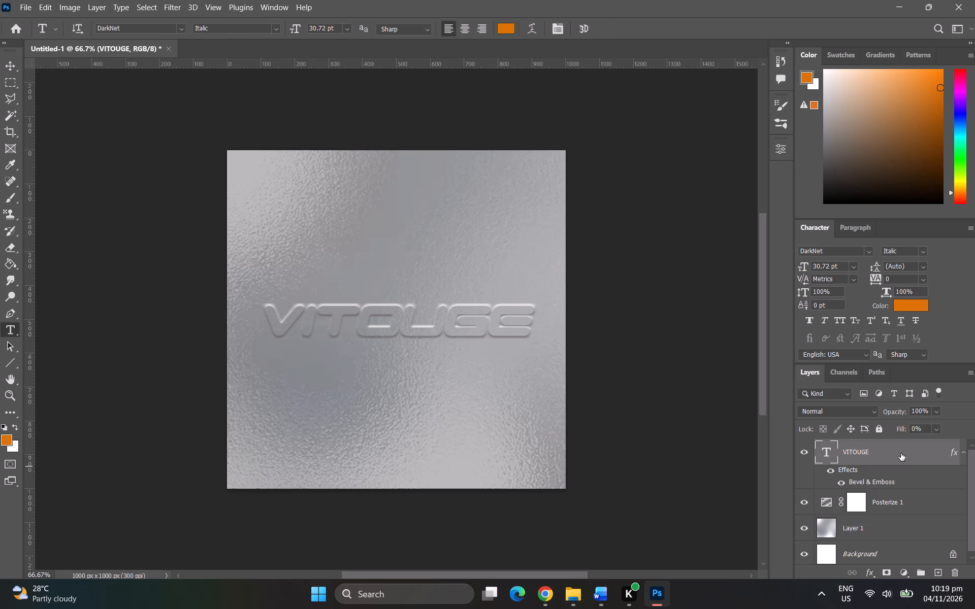
key(ctrl+t)
drag(451, 324, 451, 313)
drag(447, 308, 446, 344)
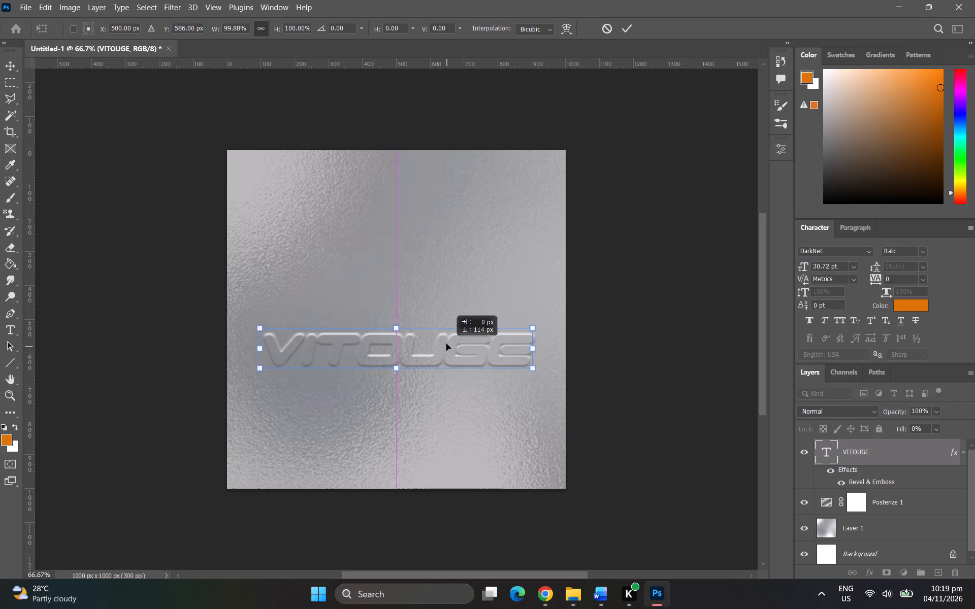
drag(446, 344, 444, 319)
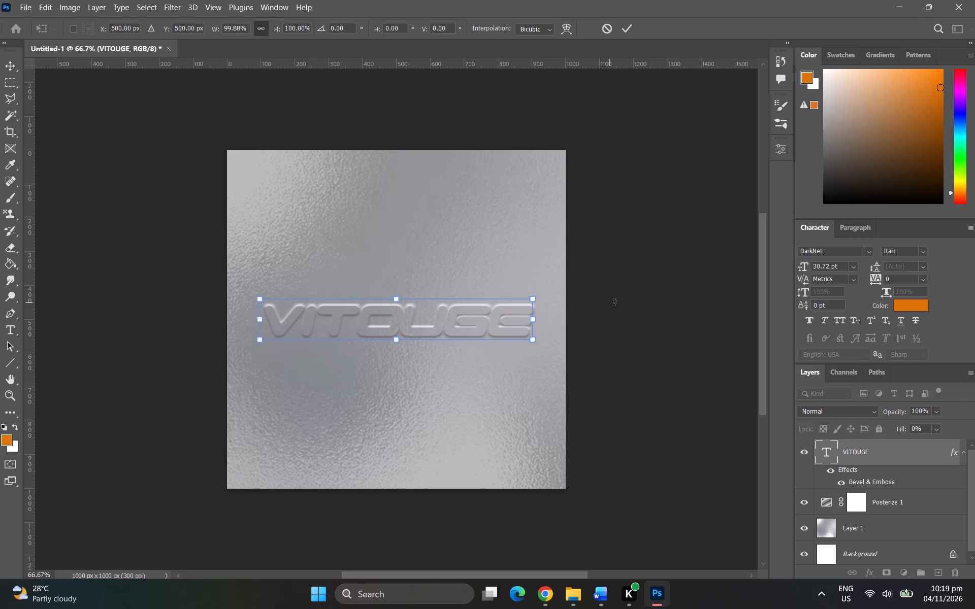
click(617, 298)
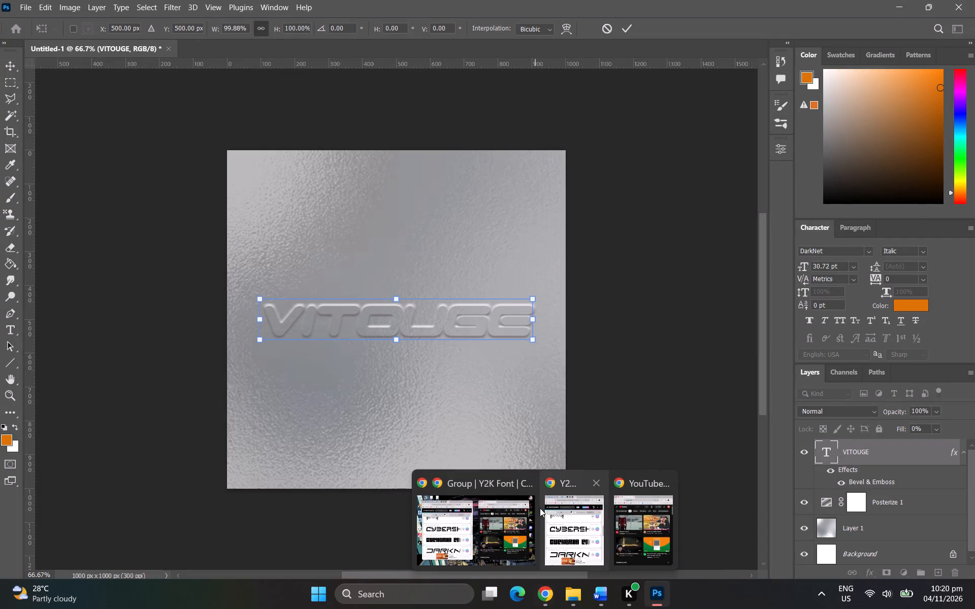
Switch to the paired Chrome windows showing the FontSpace Y2K font collection and YouTube.
click(500, 482)
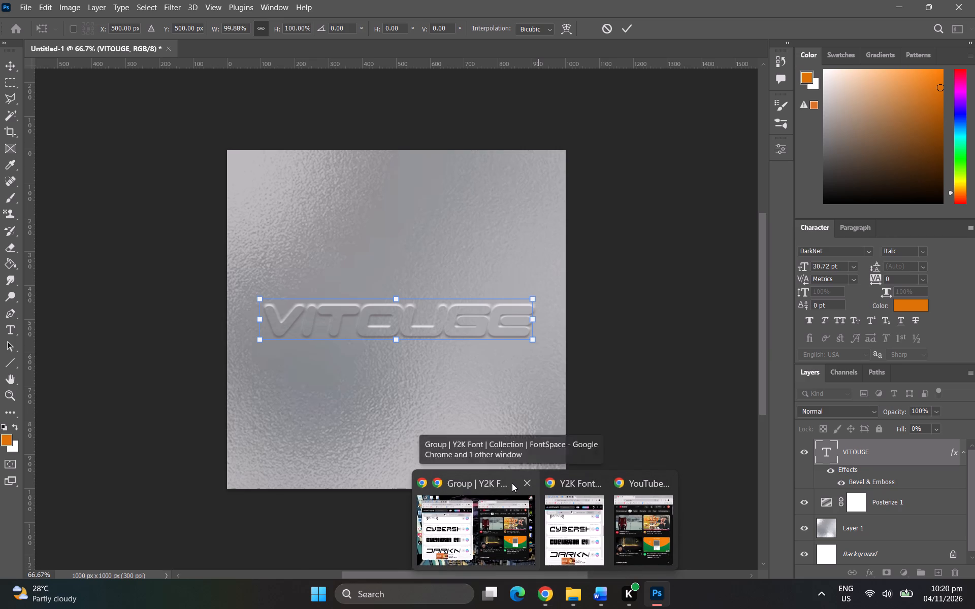
click(512, 483)
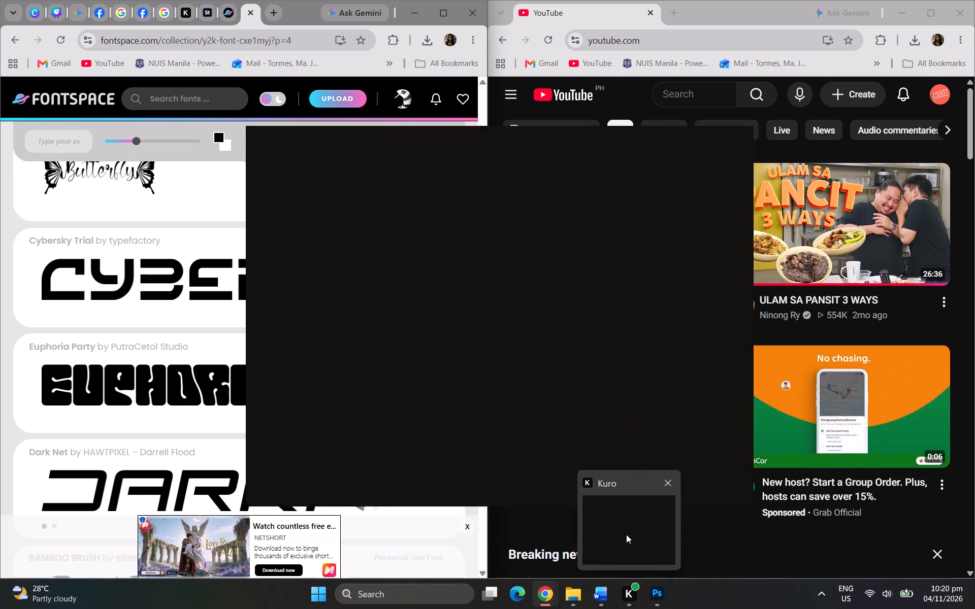